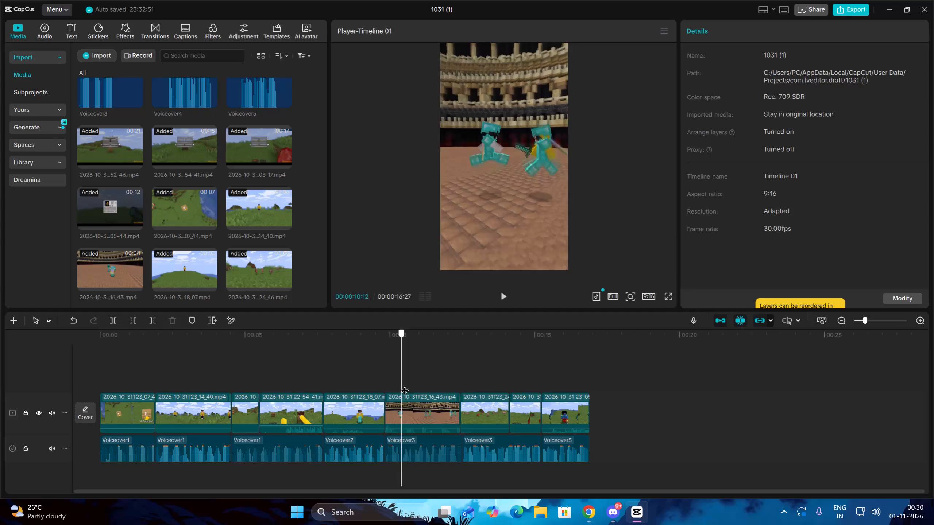
Add a Transform keyframe at 00:00:10:02 on the arena fight clip in the timeline.
click(407, 405)
drag(402, 368, 402, 367)
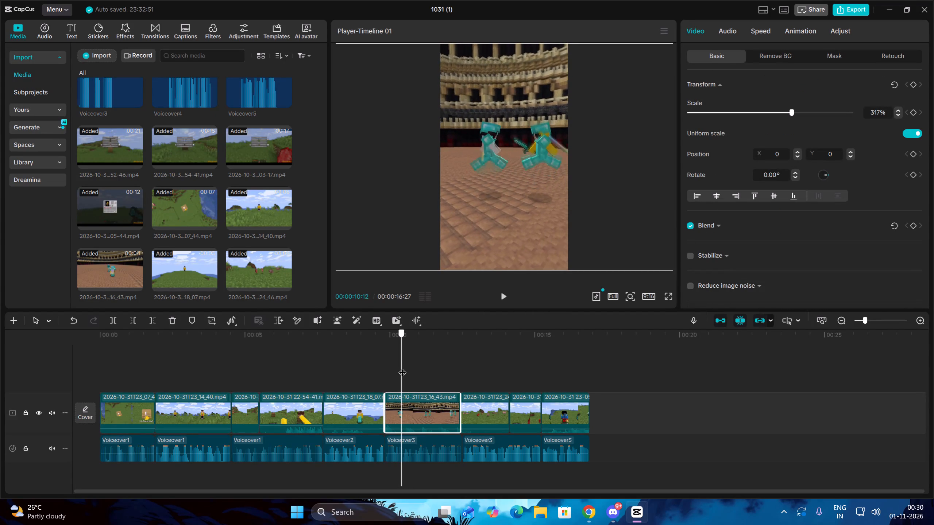
drag(402, 367, 391, 369)
click(916, 88)
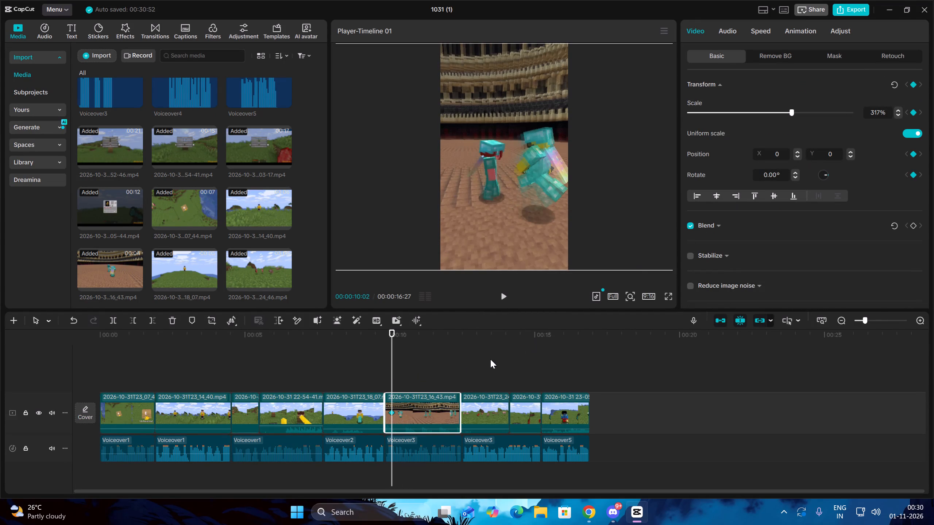
Add a second Transform keyframe near the arena clip's end, at 00:00:12:02, and set its scale to 366%.
click(460, 365)
drag(460, 365, 449, 362)
click(441, 402)
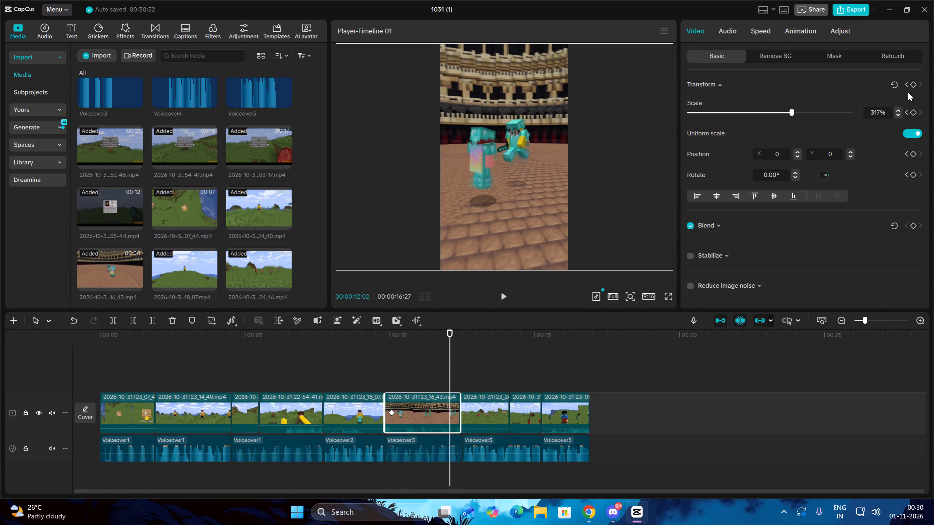
click(917, 85)
drag(792, 114, 807, 110)
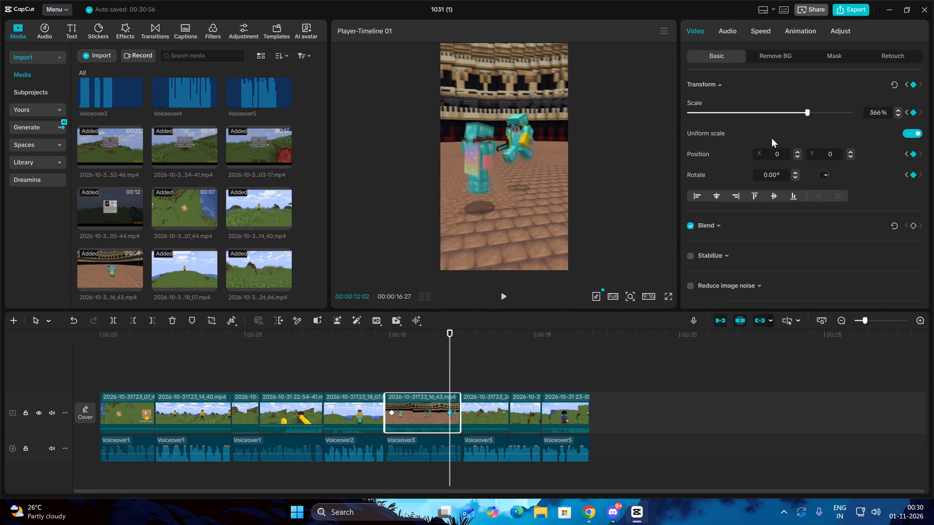
Play back the arena clip from its first keyframe to check the zoom-in animation.
click(393, 410)
click(503, 294)
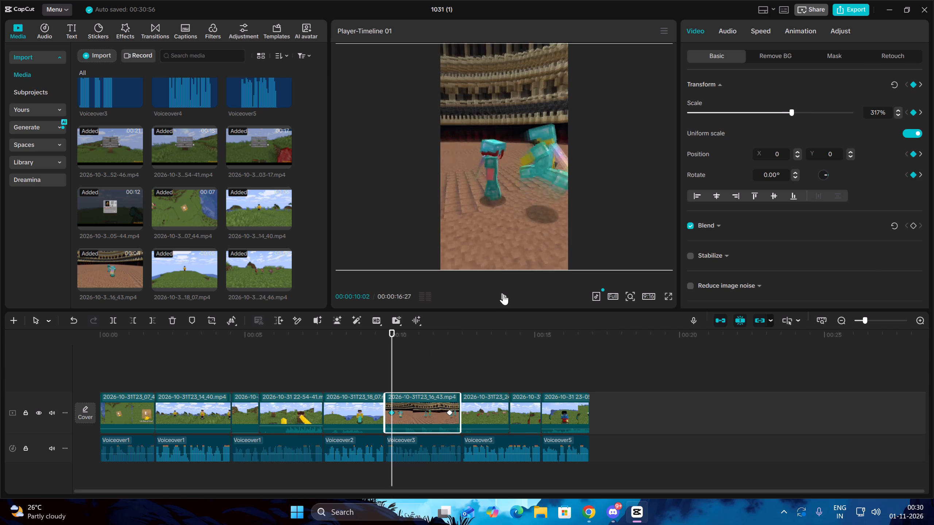
click(503, 294)
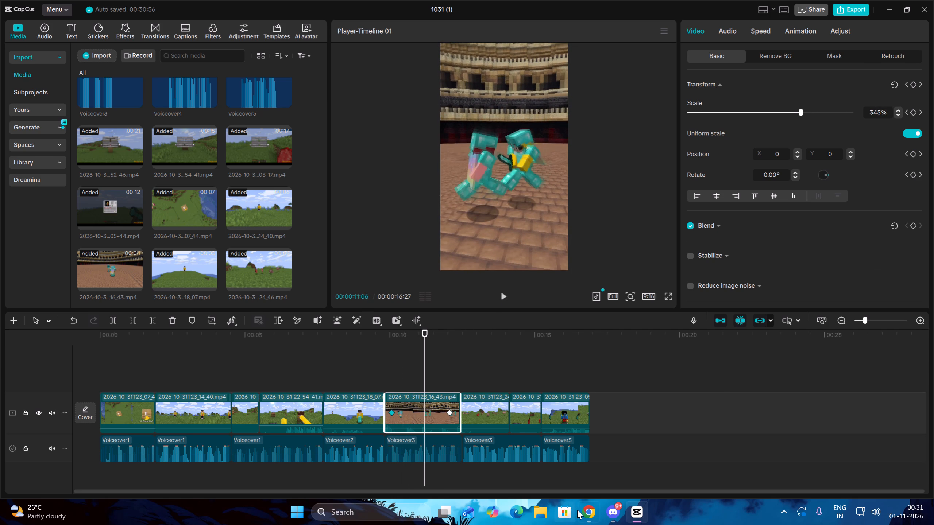
Switch to the Chrome window.
click(585, 510)
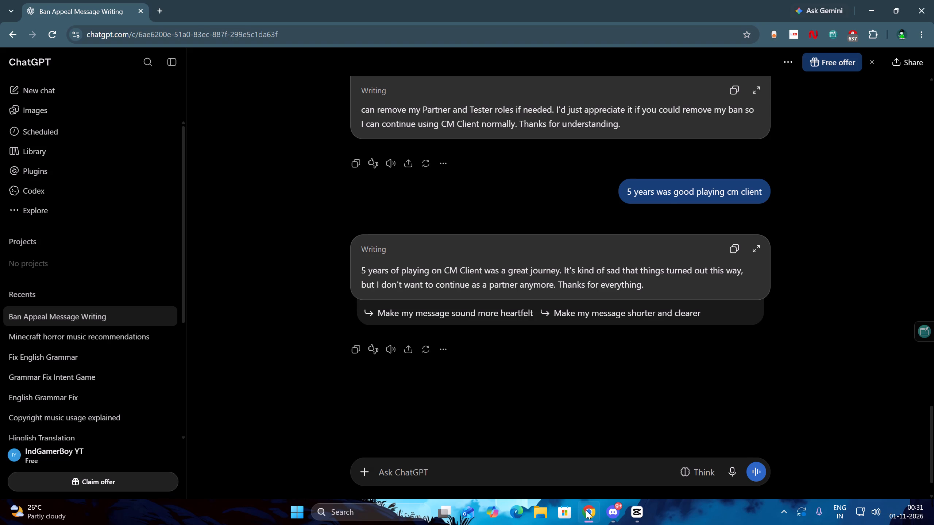
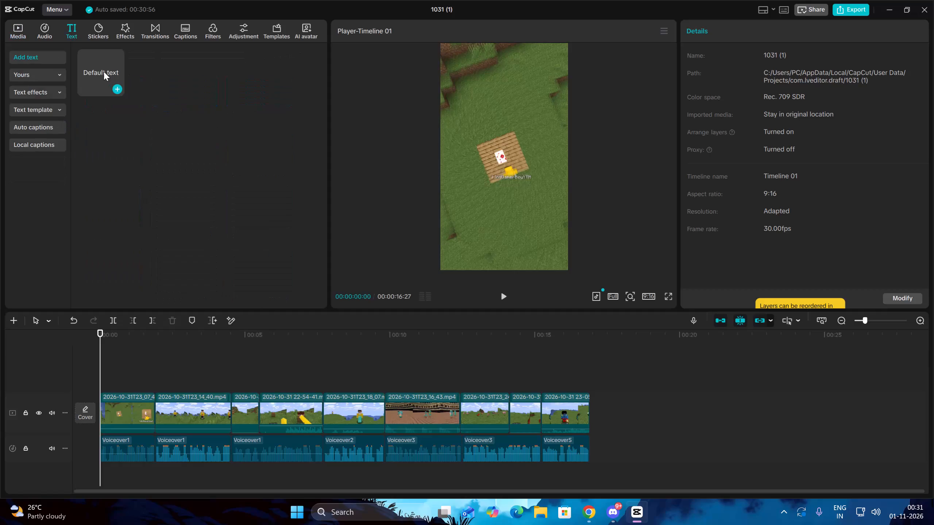
Add a default text layer above the video clips at the timeline start and extend it to the end of the last clip.
drag(101, 71, 89, 385)
drag(185, 382, 279, 387)
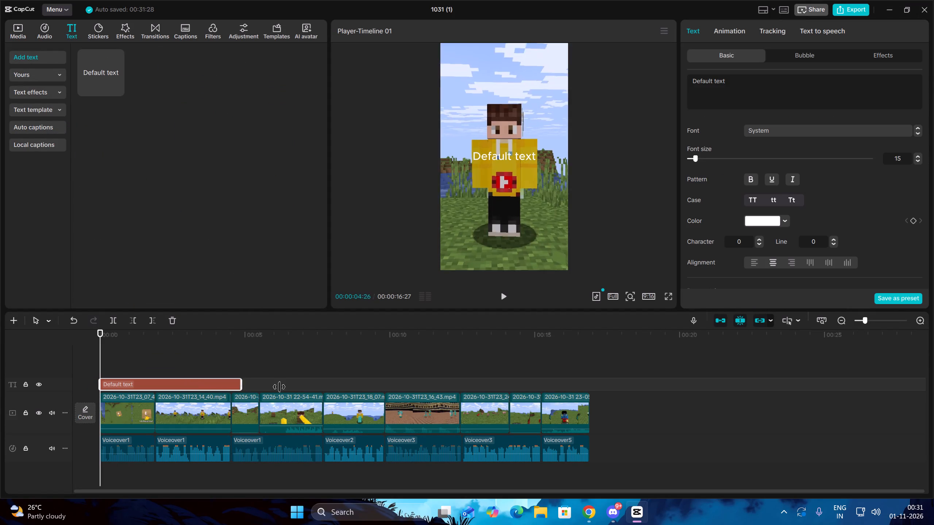
drag(279, 387, 585, 386)
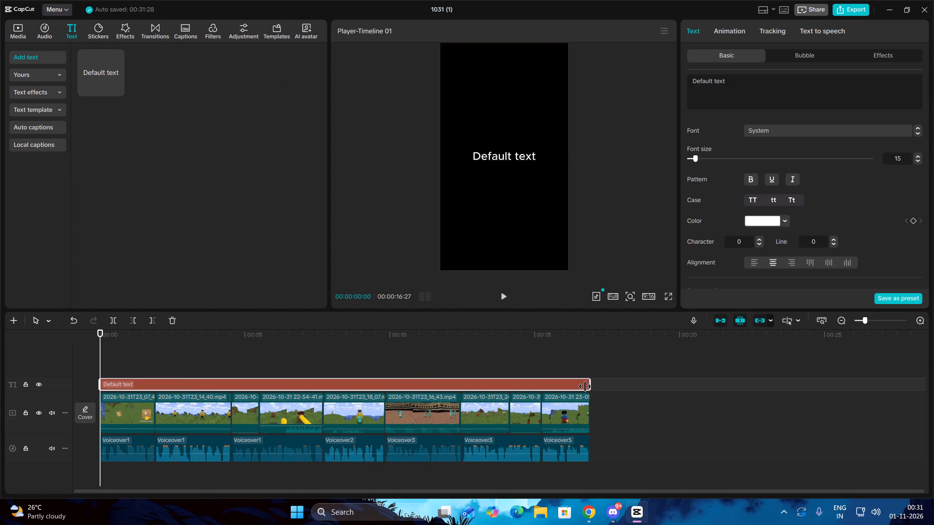
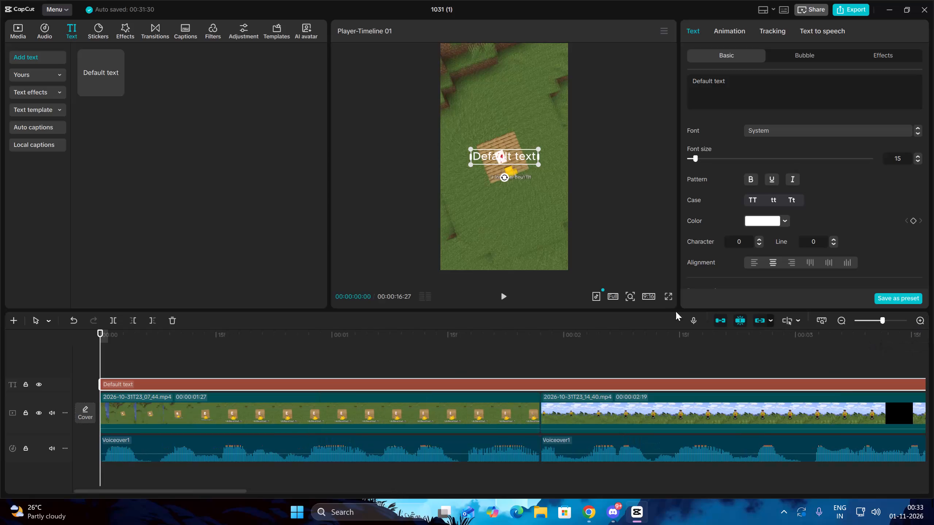
Move the default text straight down to below the wooden platform in the preview, keeping it horizontally centred.
drag(526, 154, 524, 208)
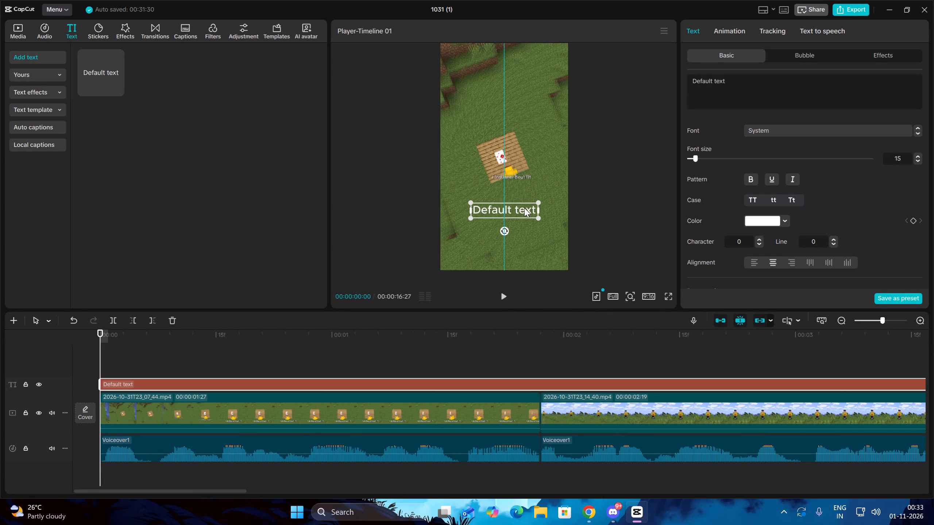
drag(524, 208, 523, 207)
drag(523, 207, 527, 207)
click(536, 218)
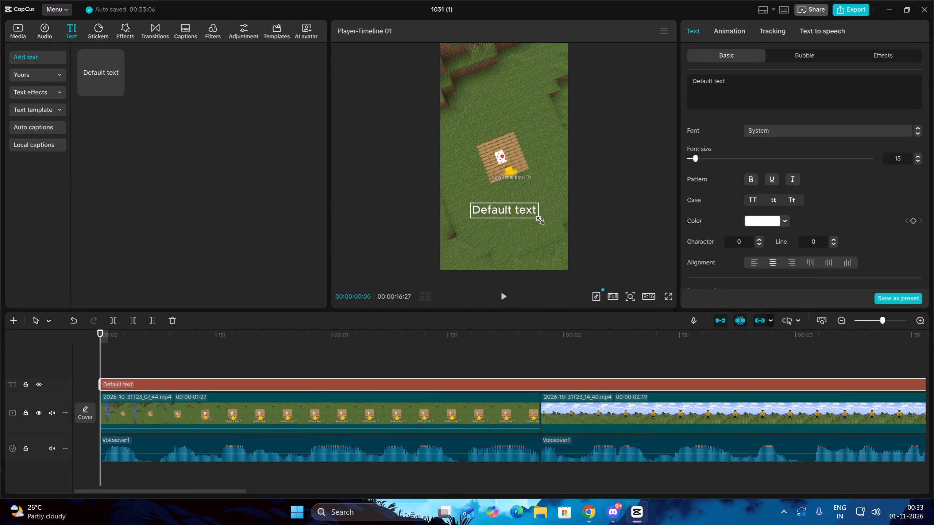
Set the default text's font size to 9.
scroll(760, 221, down, 1)
scroll(907, 170, up, 1)
click(903, 159)
key(BackSpace)
key(BackSpace)
key(9)
click(645, 232)
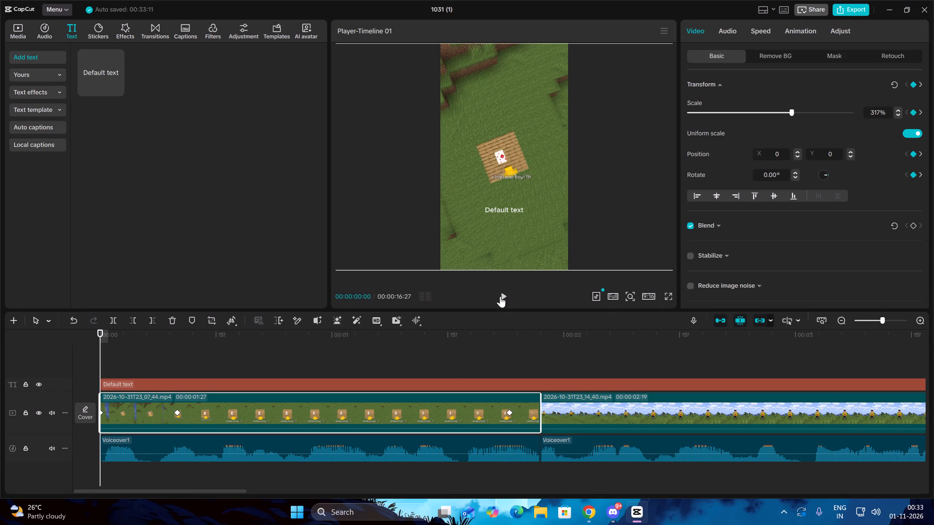
Reselect the text layer, return the playhead to the timeline start and scale the text up slightly in the preview.
click(452, 377)
key(1)
key(1)
click(483, 380)
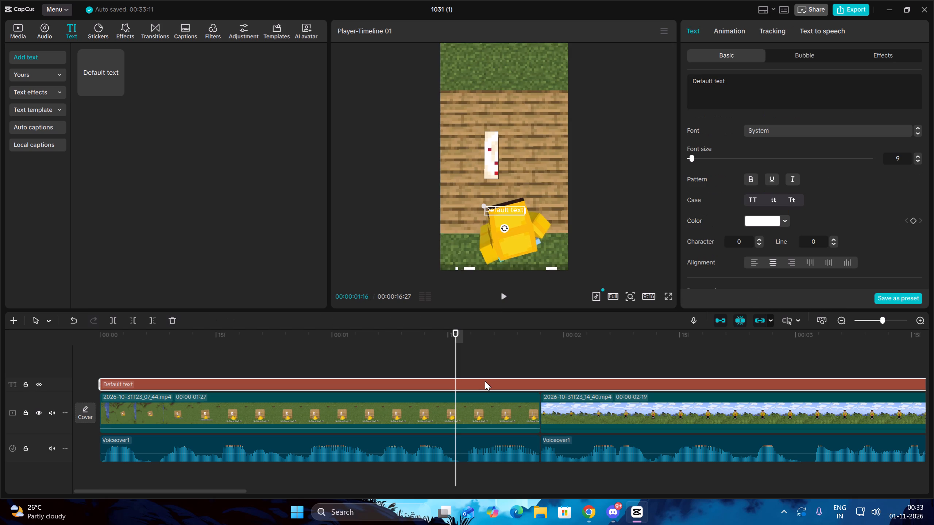
key(Up)
drag(482, 206, 476, 205)
Enable a black stroke with thickness 30 on the default text.
scroll(768, 218, down, 2)
click(718, 169)
Enable glow on the default text and apply the glow style preset with a black colour.
scroll(764, 191, down, 5)
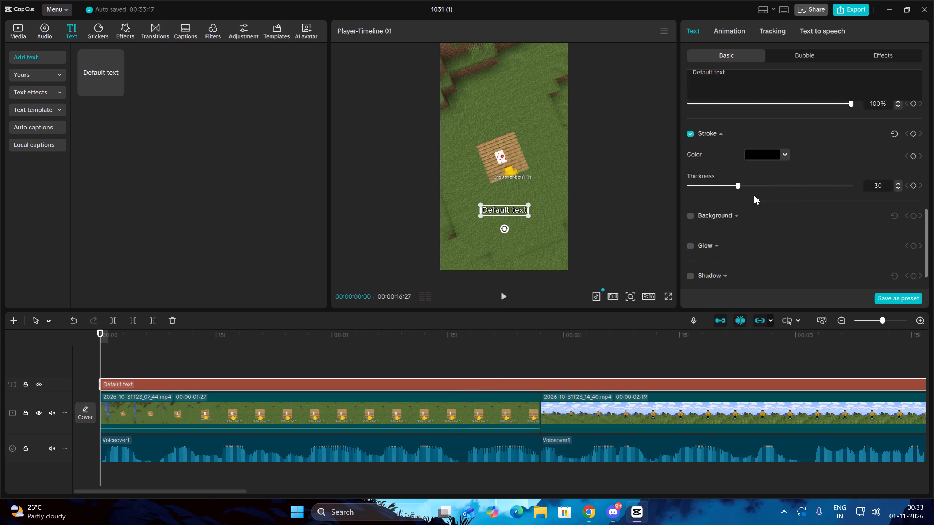
scroll(740, 200, down, 2)
click(690, 215)
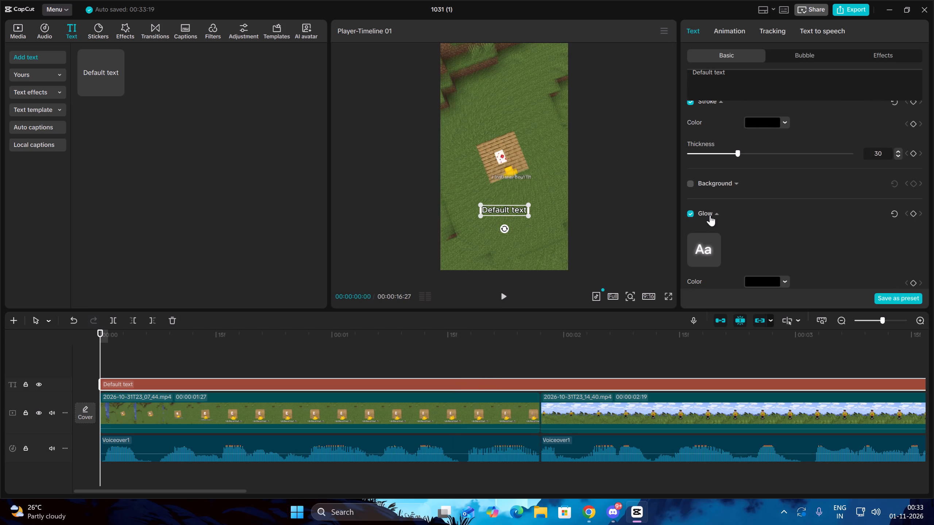
click(705, 246)
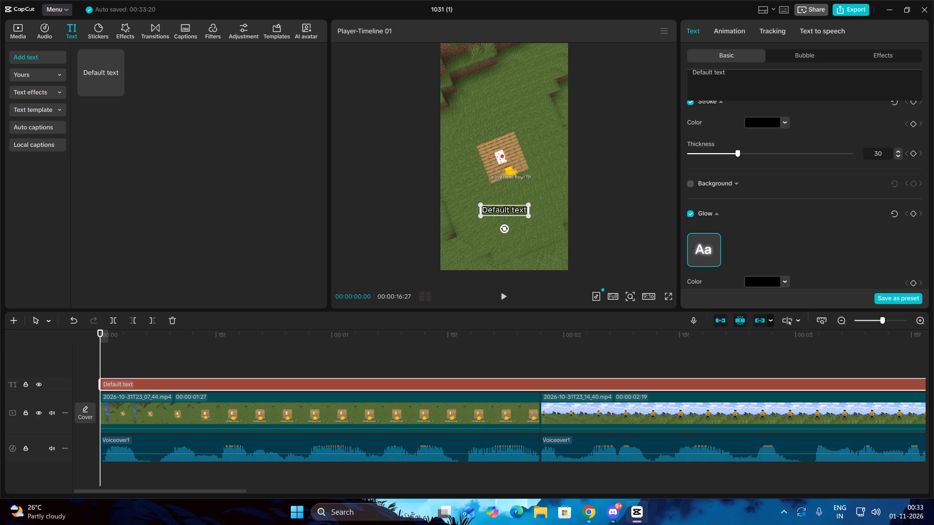
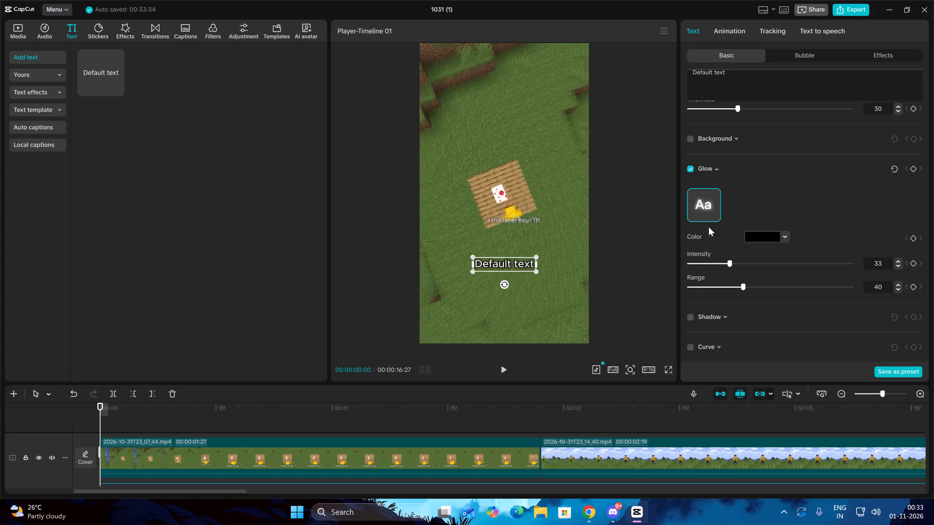
Pick black as the default text's glow colour and set the glow range to 39.
click(768, 238)
drag(798, 204, 798, 209)
drag(728, 291, 741, 296)
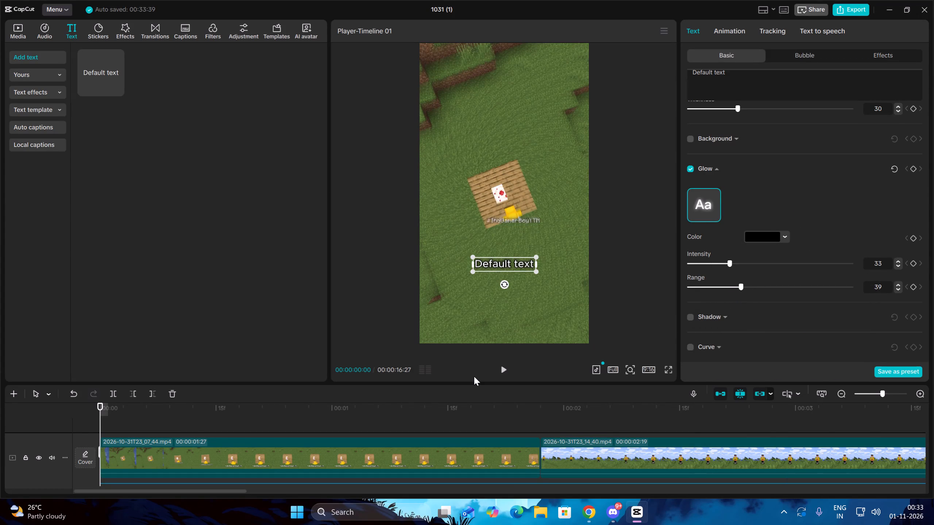
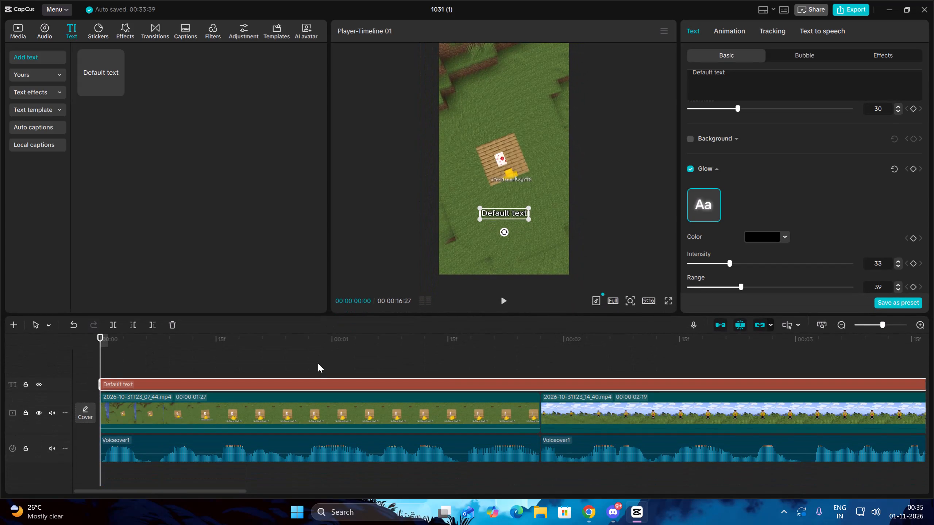
Preview the opening moments and replace the default text layer's wording with "Cake Mai".
key(space)
key(space)
scroll(753, 107, up, 3)
drag(738, 77, 646, 66)
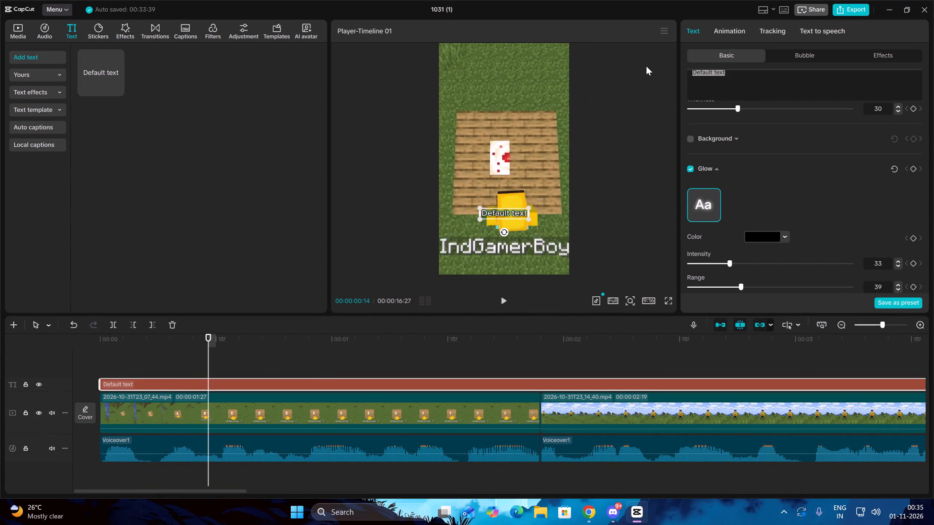
key(BackSpace)
text(Cake Mai)
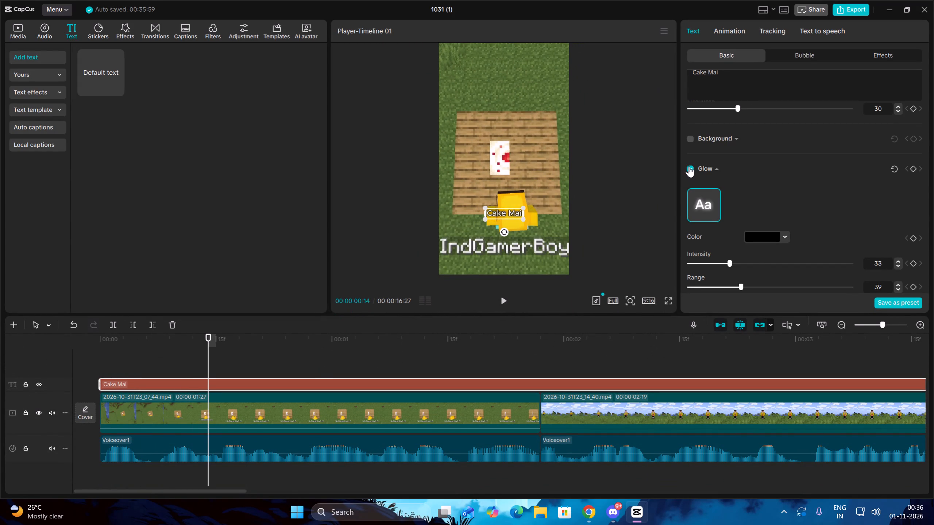
Turn off the Cake Mai text's glow and enable a black shadow with 58% opacity and slightly adjusted blurriness.
click(689, 166)
scroll(700, 172, down, 5)
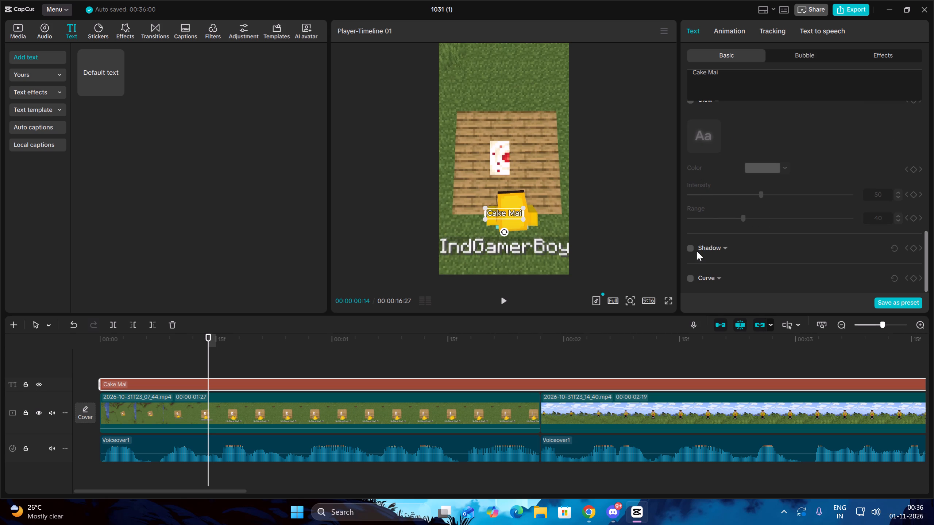
click(691, 246)
scroll(764, 259, down, 2)
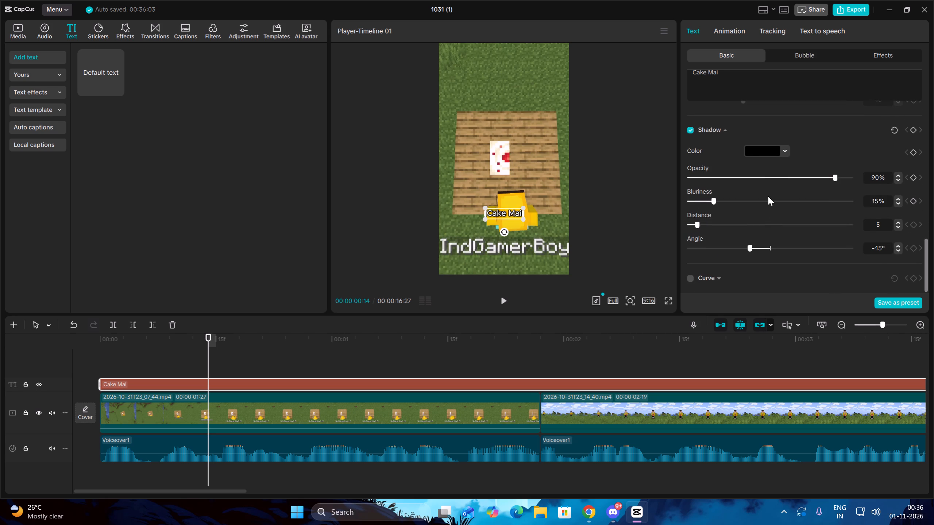
drag(768, 178, 784, 180)
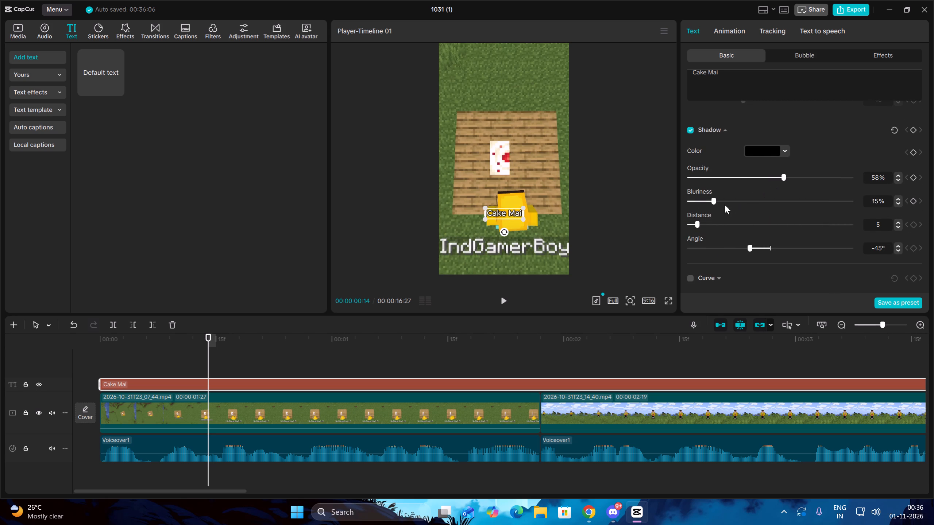
drag(718, 203, 727, 204)
Play the video from the start and split the Cake Mai text layer about 10 frames in.
click(106, 359)
click(139, 390)
key(Up)
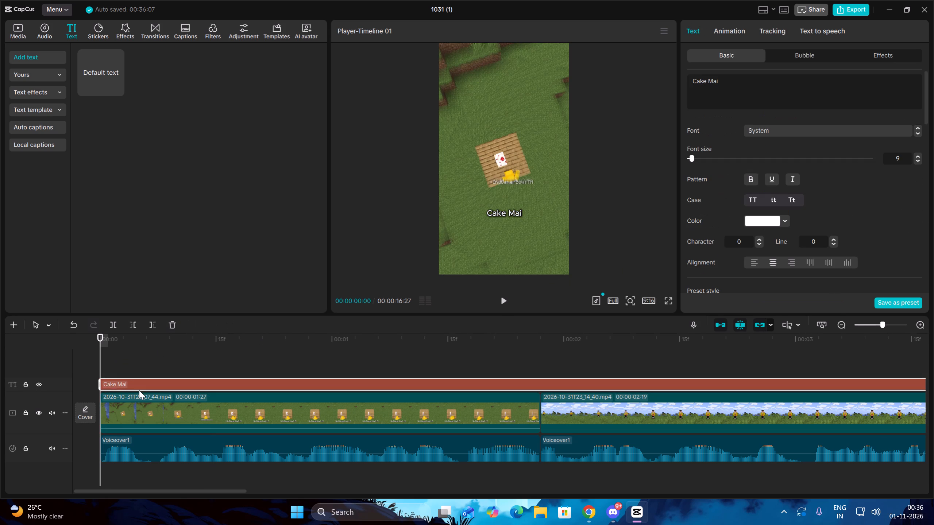
key(space)
key(space)
click(119, 327)
Listen to the following voiceover words and replace the second text segment's wording with "7 Layers".
key(space)
key(space)
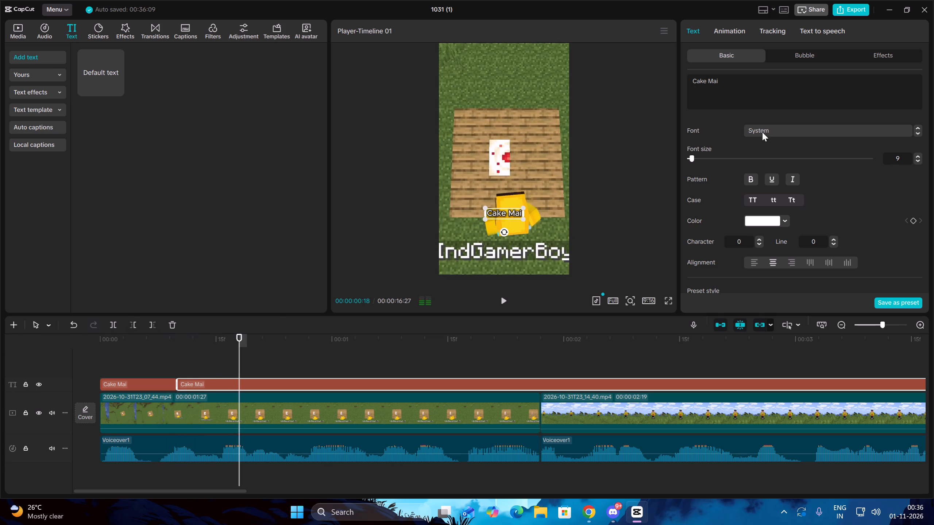
drag(768, 100, 698, 81)
key(BackSpace)
key(BackSpace)
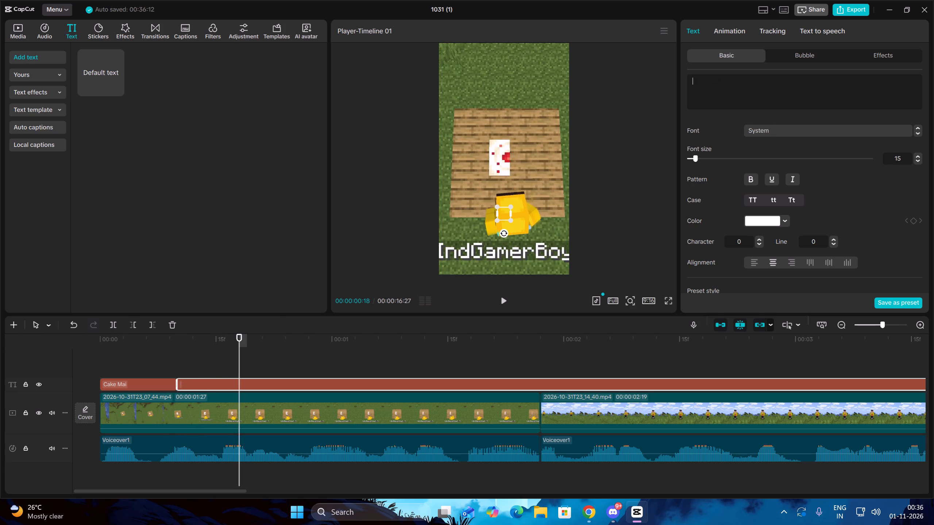
text(7 Layer)
key(s)
Replay the voiceover from the second text segment and change its word "Layers" so the text reads "7 Slic".
click(185, 368)
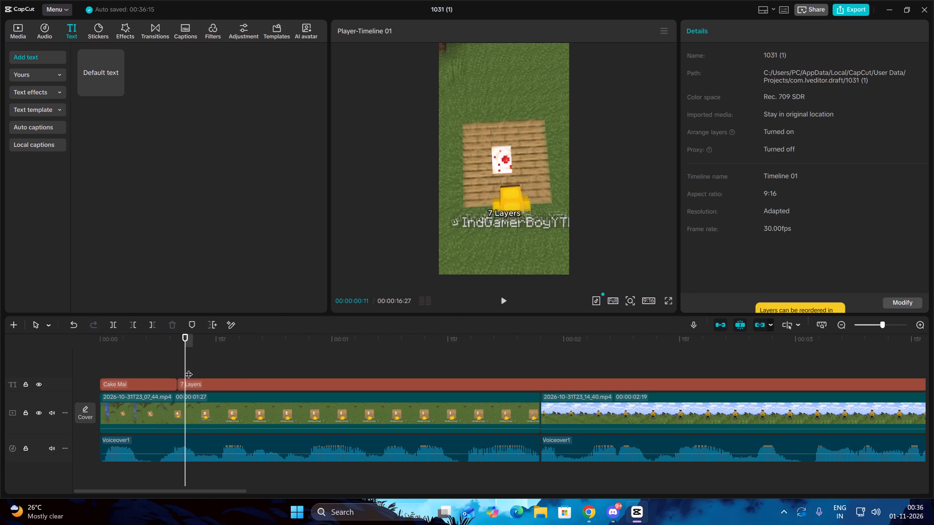
key(Up)
click(196, 380)
key(space)
key(space)
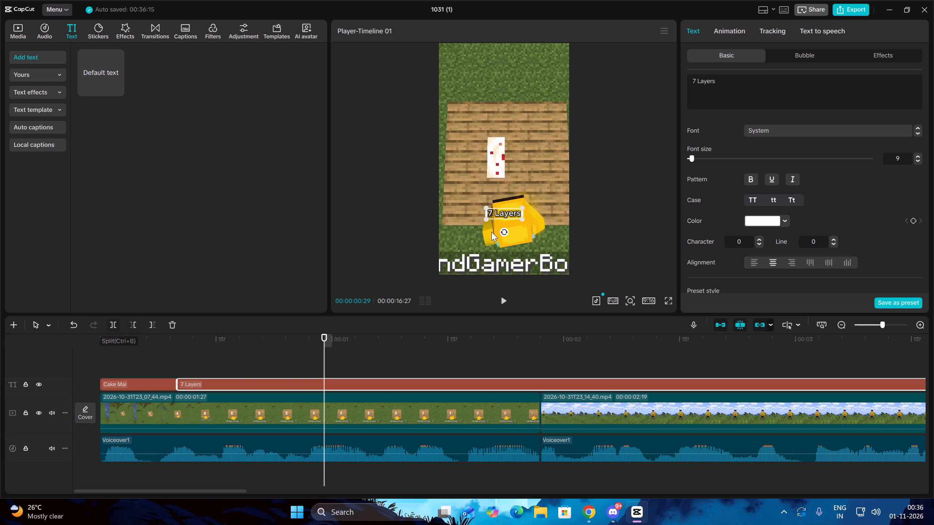
drag(745, 77, 697, 78)
click(719, 82)
drag(719, 82, 699, 79)
key(BackSpace)
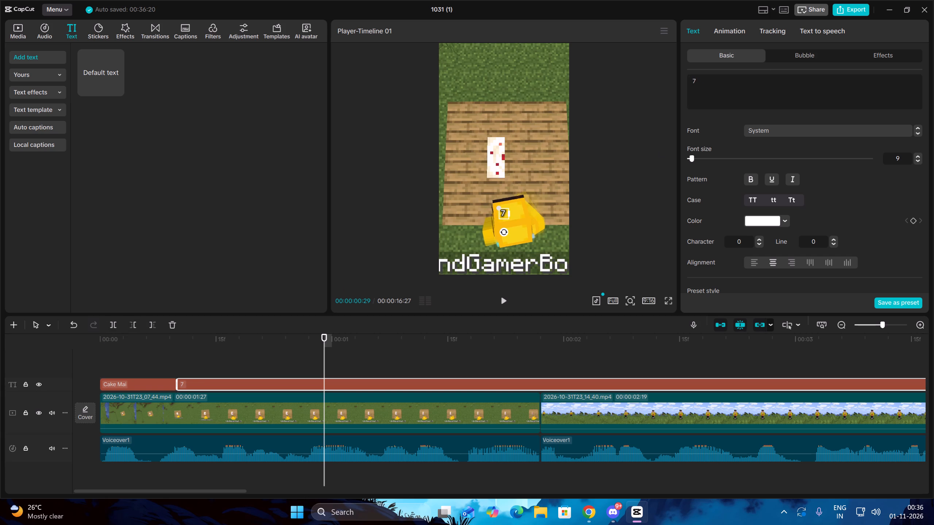
key(shift+s)
key(l)
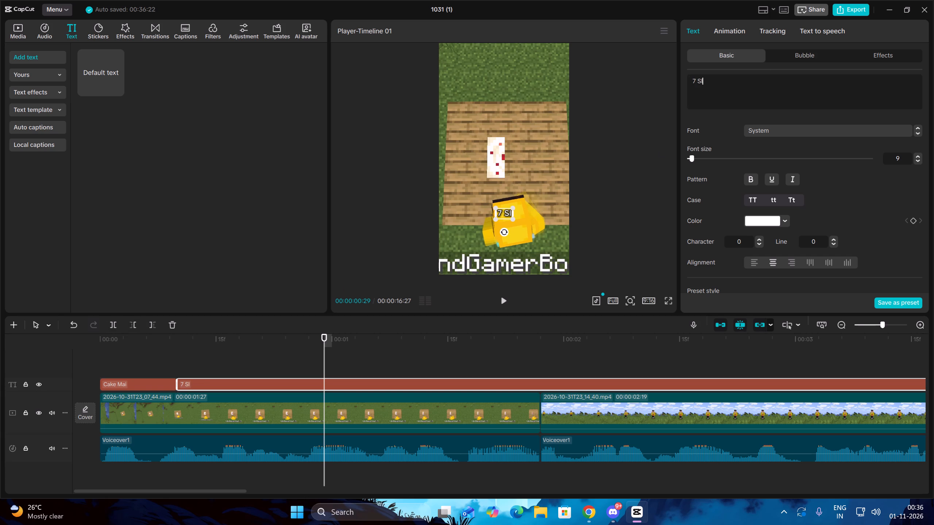
key(i)
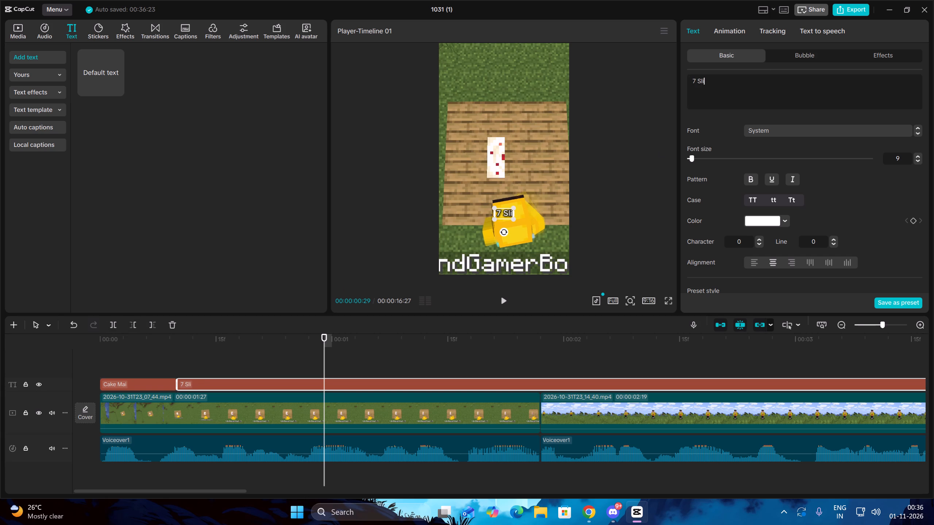
key(c)
Switch to Chrome and look up the spelling of "slice" in Google's search suggestions on a new tab.
click(585, 508)
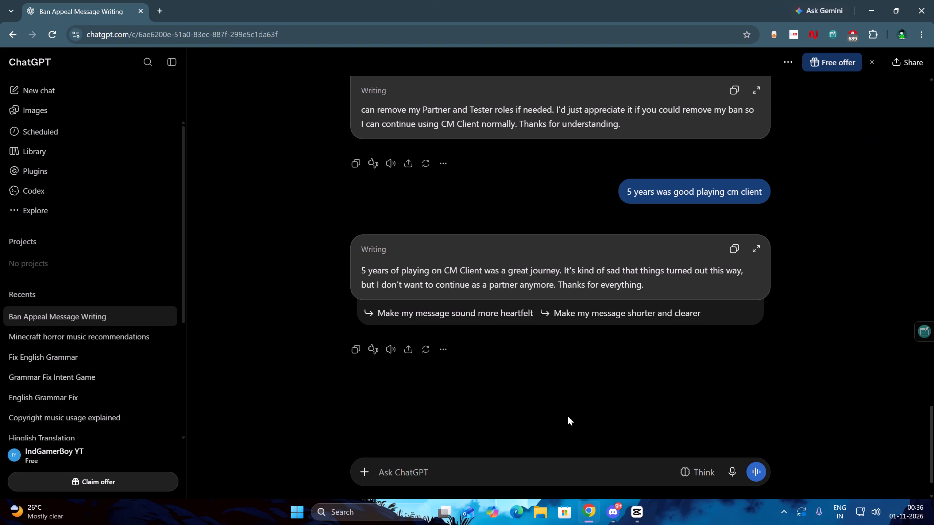
click(161, 5)
click(402, 204)
text(sc)
key(BackSpace)
text(licy)
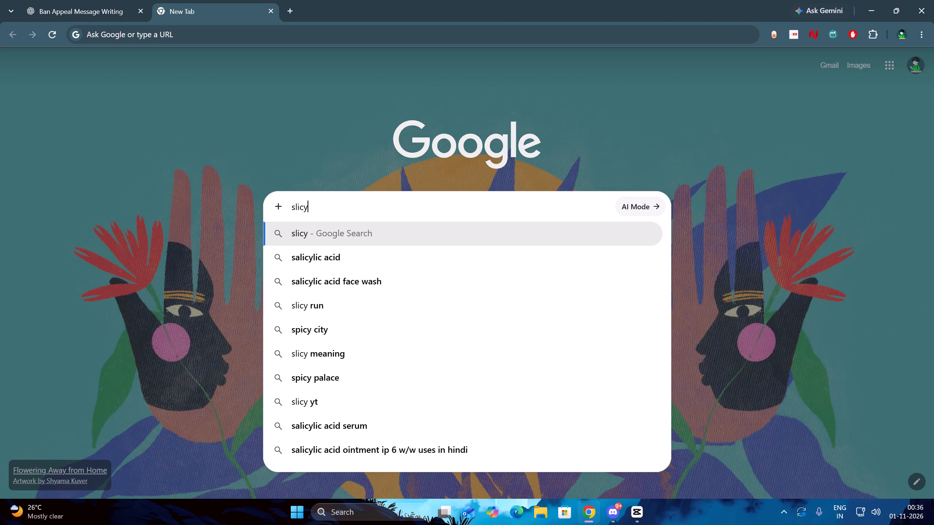
key(BackSpace)
key(e)
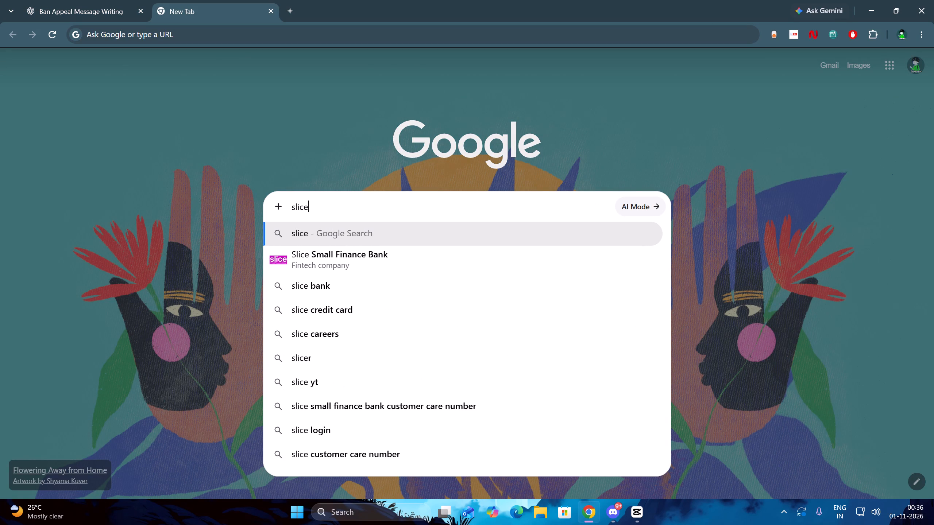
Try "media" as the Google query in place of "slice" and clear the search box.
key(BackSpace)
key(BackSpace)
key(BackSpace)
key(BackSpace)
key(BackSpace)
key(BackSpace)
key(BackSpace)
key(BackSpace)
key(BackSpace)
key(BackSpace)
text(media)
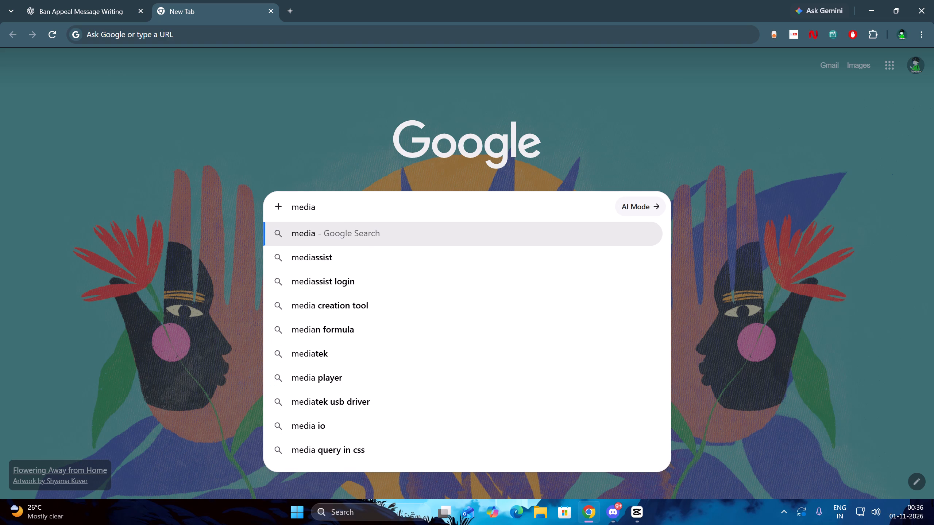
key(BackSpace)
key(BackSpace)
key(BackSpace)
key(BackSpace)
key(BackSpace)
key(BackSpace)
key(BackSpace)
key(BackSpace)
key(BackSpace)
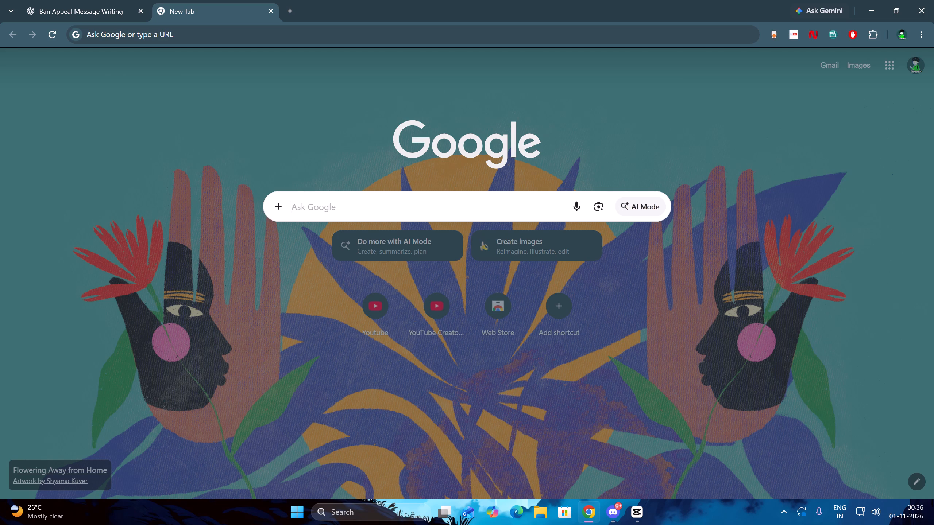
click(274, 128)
Open YouTube Studio from the new tab's shortcuts.
click(444, 312)
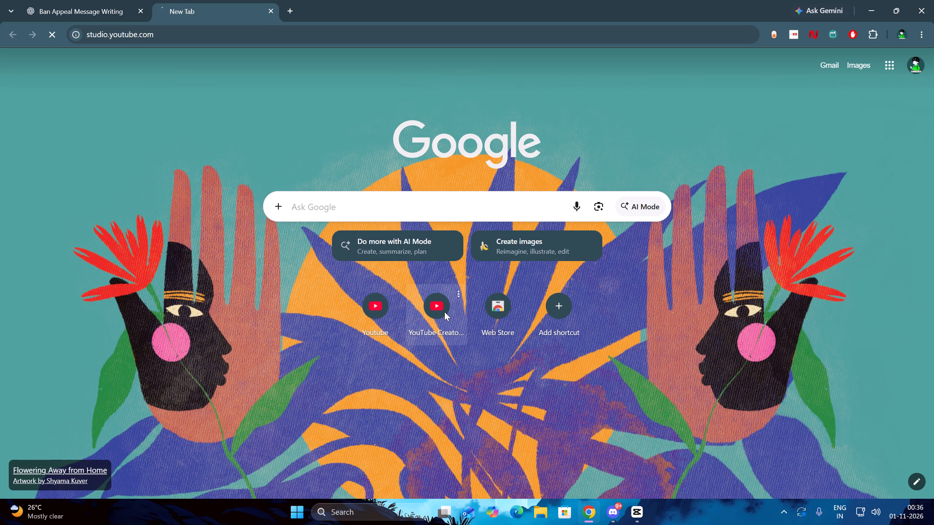
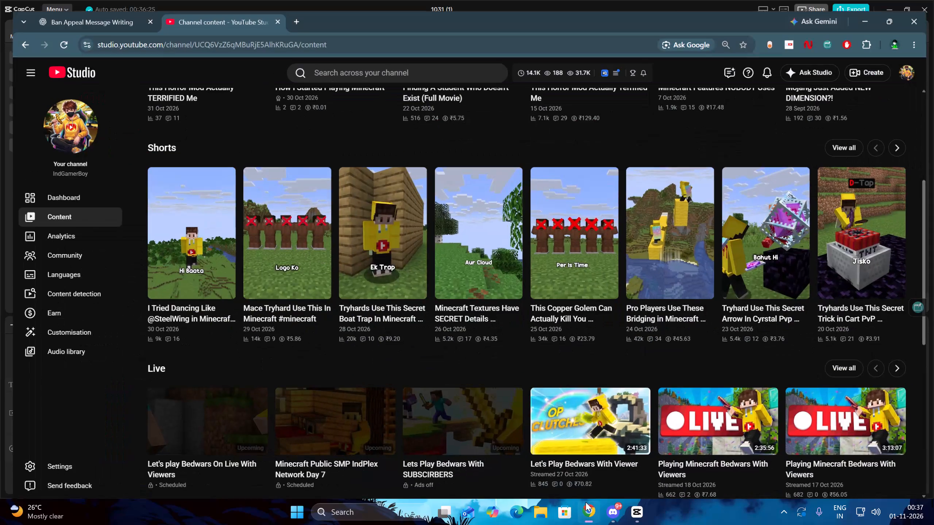
Look up the spelling of "slice" on a new tab using the Google query "minecraft melon sli".
click(289, 6)
click(348, 203)
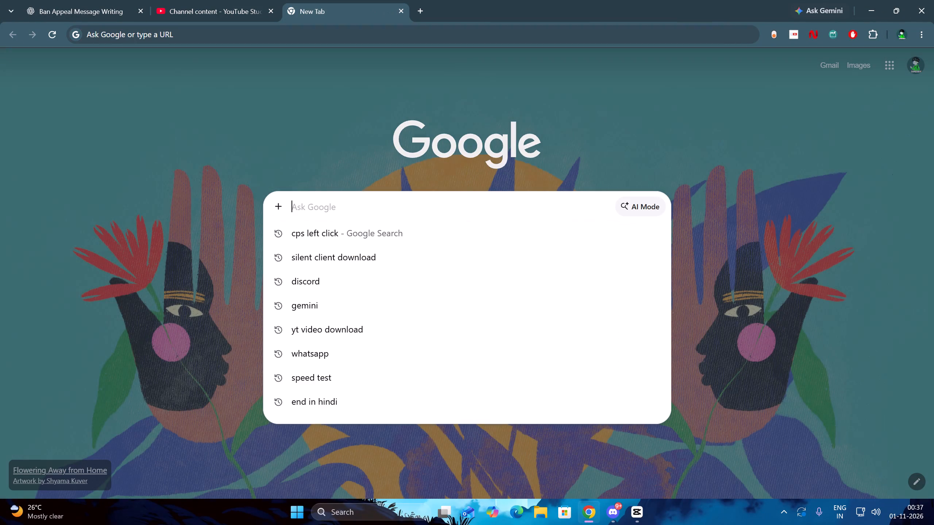
text(minecraft melon sli)
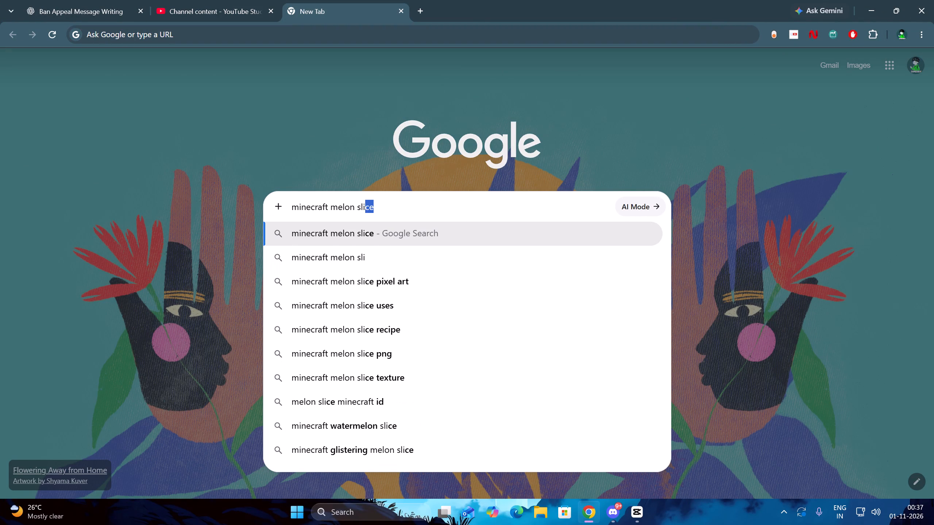
Switch back to CapCut and complete the second text segment's wording so it reads "7 Slice".
key(alt+Tab)
click(289, 388)
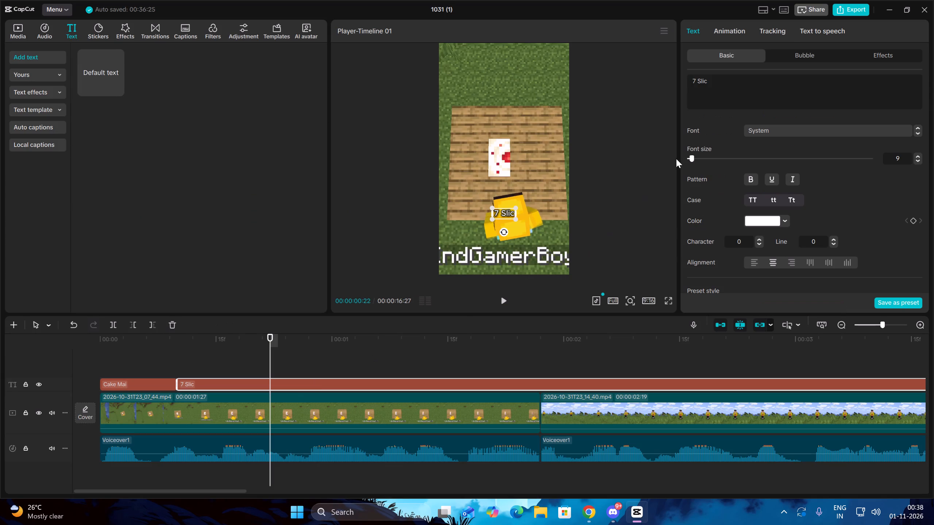
click(724, 92)
key(e)
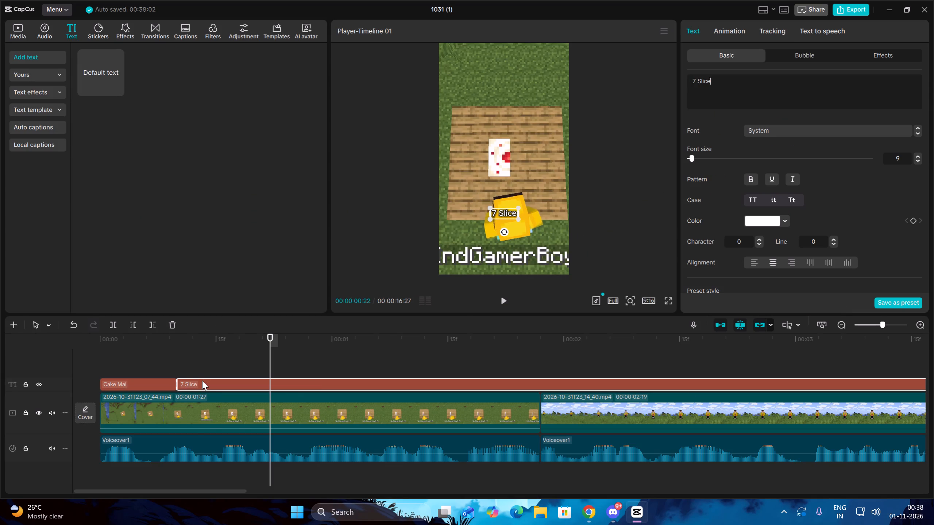
Move the playhead back to the start of the "7 Slice" text segment, keeping that segment selected.
click(195, 365)
key(Up)
click(201, 383)
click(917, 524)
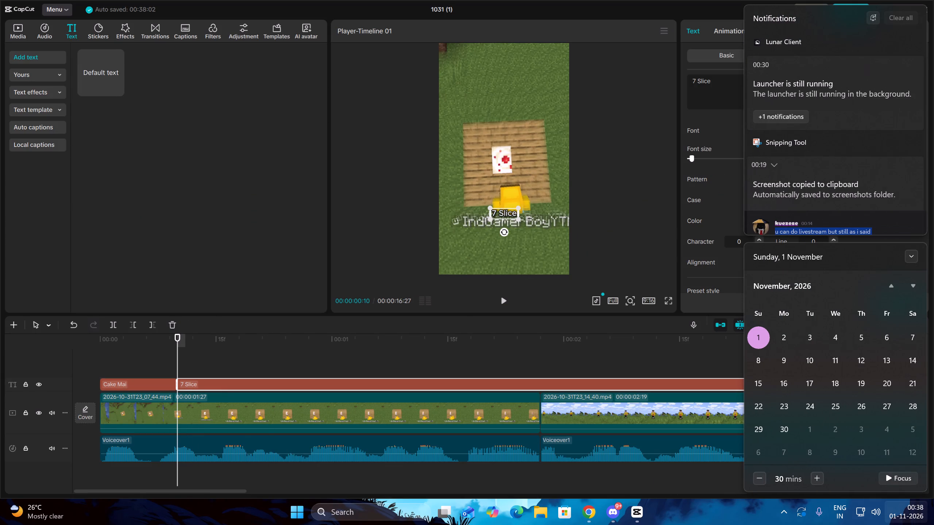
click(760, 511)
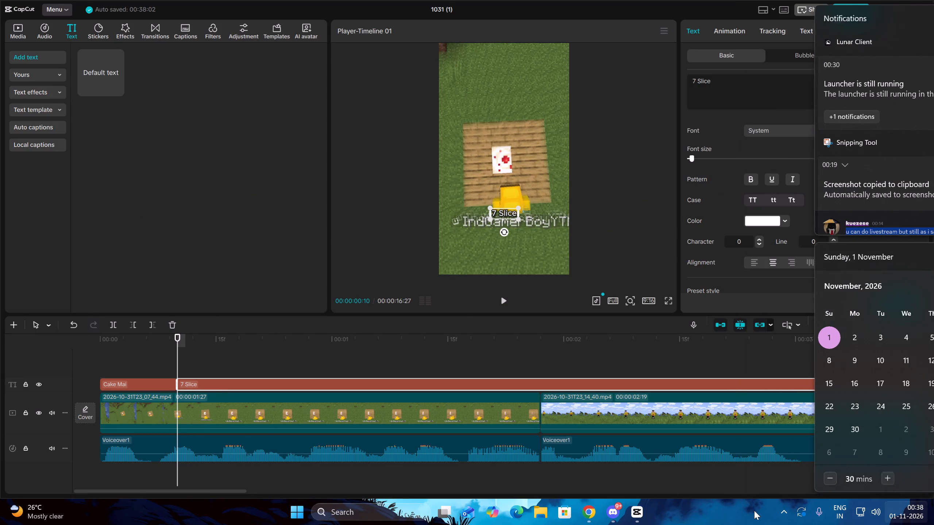
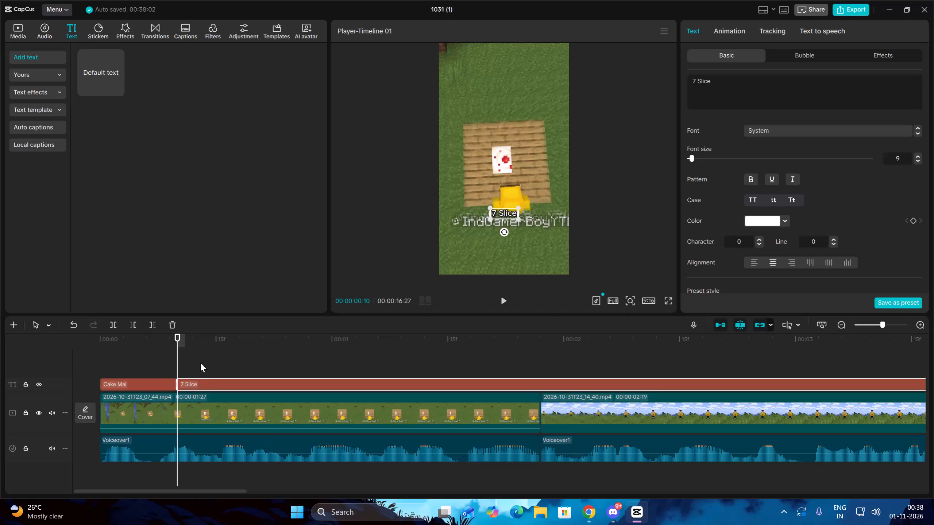
Play the voiceover onward from the "7 Slice" text segment and split that segment at 00:00:01:06, where its phrase ends.
key(Up)
click(197, 381)
key(space)
key(space)
key(space)
key(space)
key(space)
key(space)
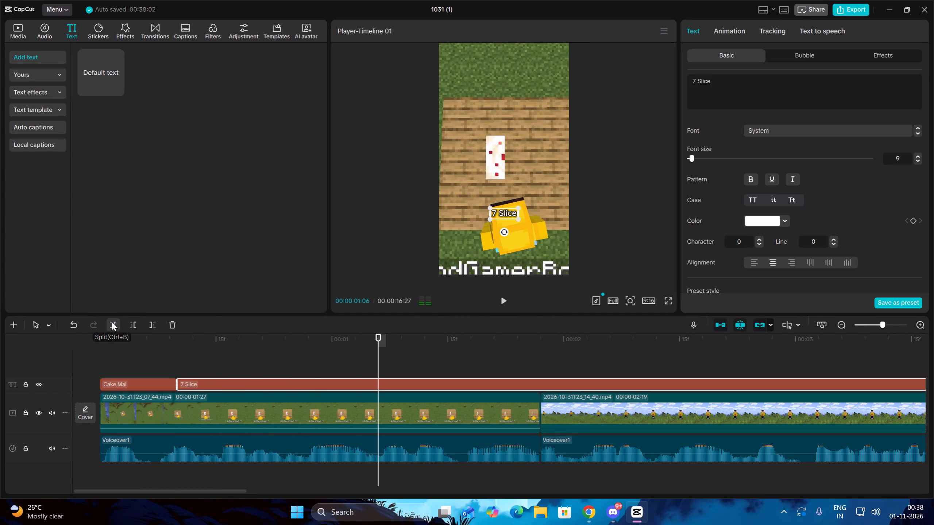
click(112, 322)
Replace the wording of the new third text segment with "Hoti hai!".
drag(716, 86, 687, 78)
key(BackSpace)
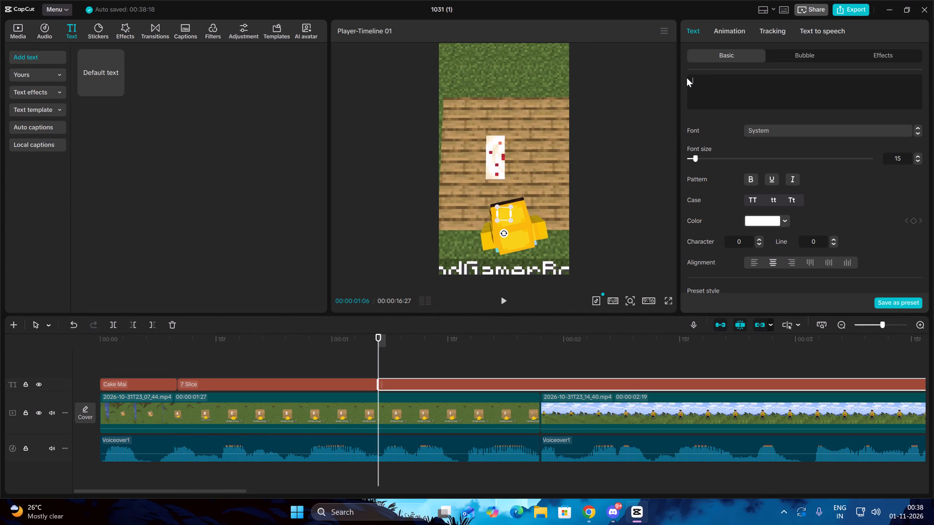
text(Hoti hai!)
Split the "Hoti hai!" text segment at 00:00:01:27, where the second video clip begins.
click(503, 308)
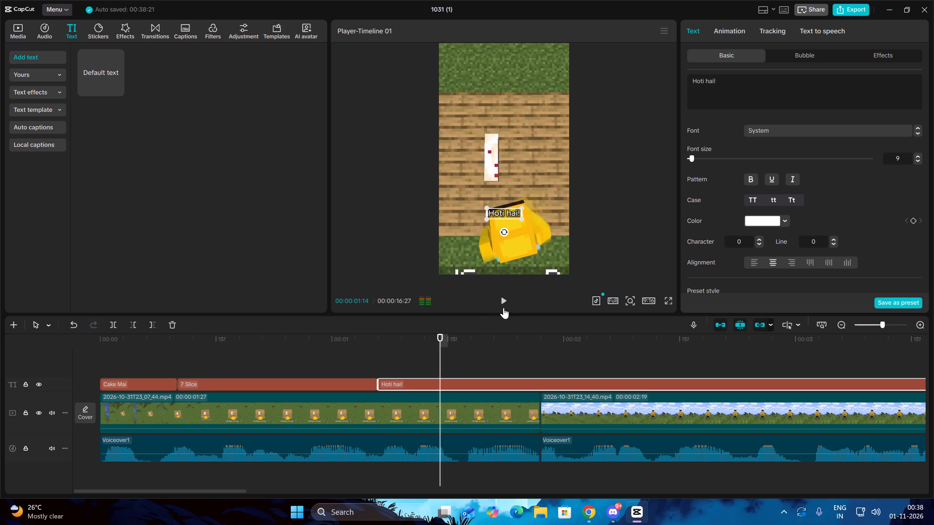
key(Up)
click(116, 327)
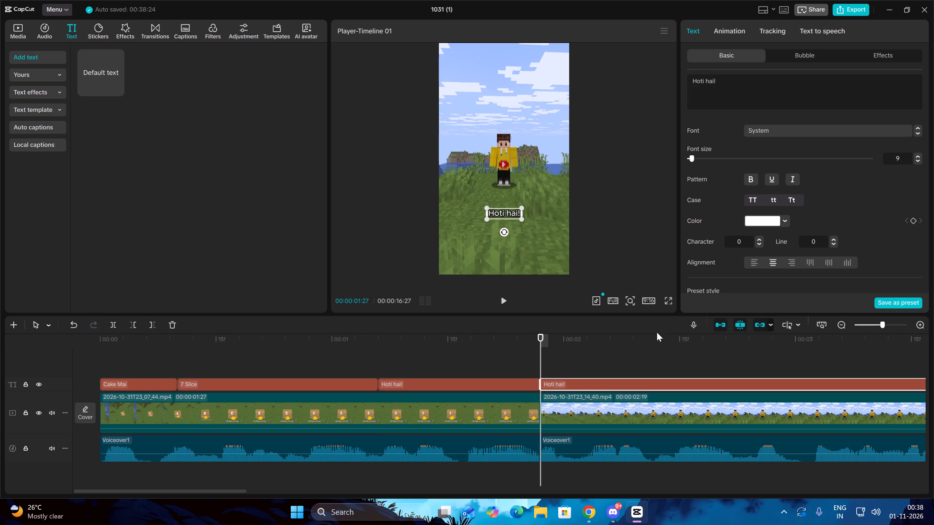
Select all four text segments together and set their stroke thickness to 21.
drag(126, 361, 655, 376)
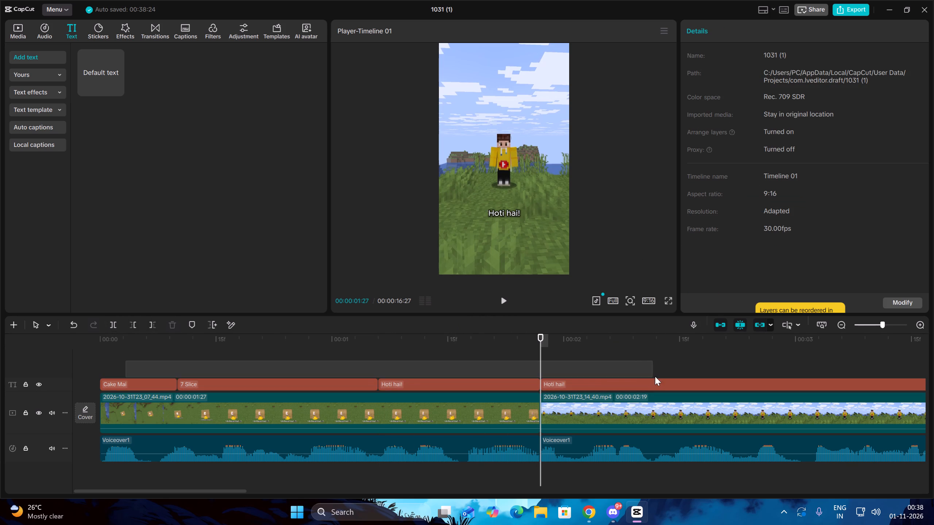
drag(655, 376, 656, 380)
scroll(756, 212, down, 6)
drag(732, 217, 721, 217)
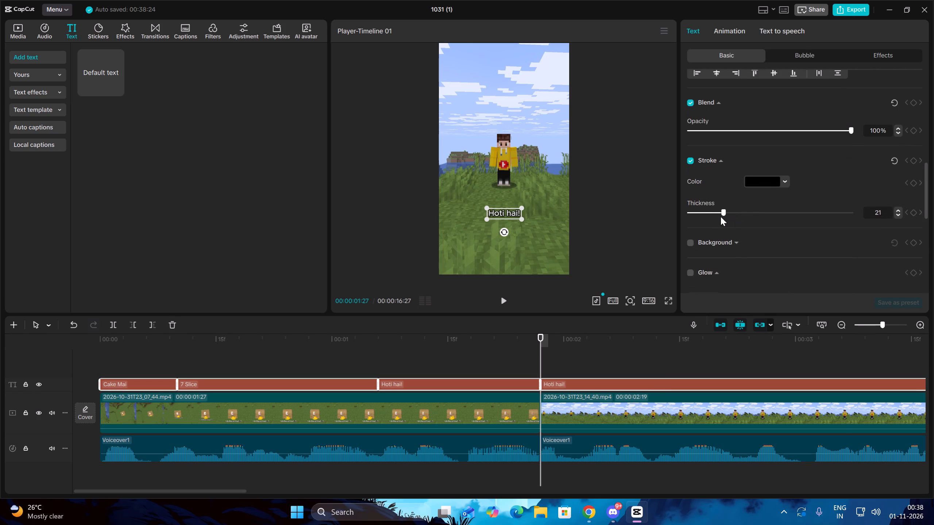
drag(721, 217, 723, 217)
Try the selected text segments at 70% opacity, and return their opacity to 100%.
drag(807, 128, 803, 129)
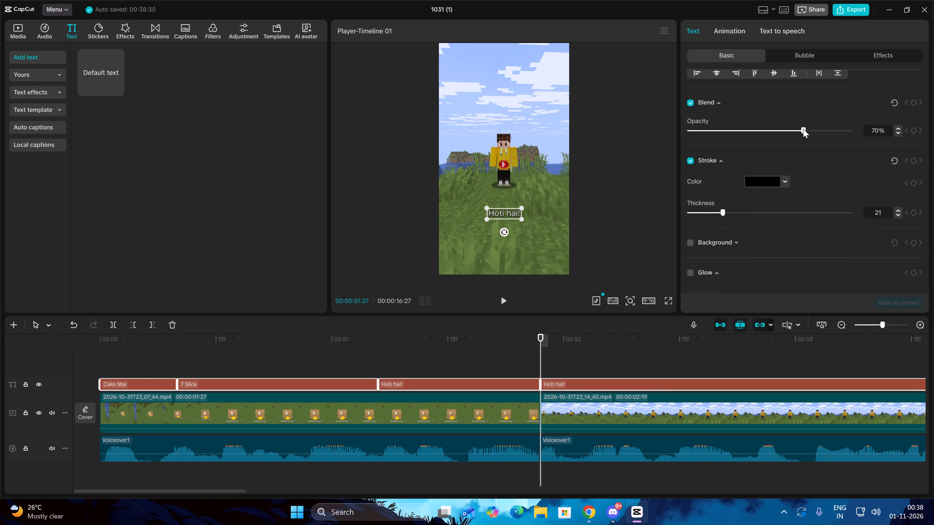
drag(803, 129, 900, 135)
Select all four text segments again and change their font to Candy Beans.
click(491, 359)
drag(491, 359, 499, 360)
drag(148, 358, 300, 381)
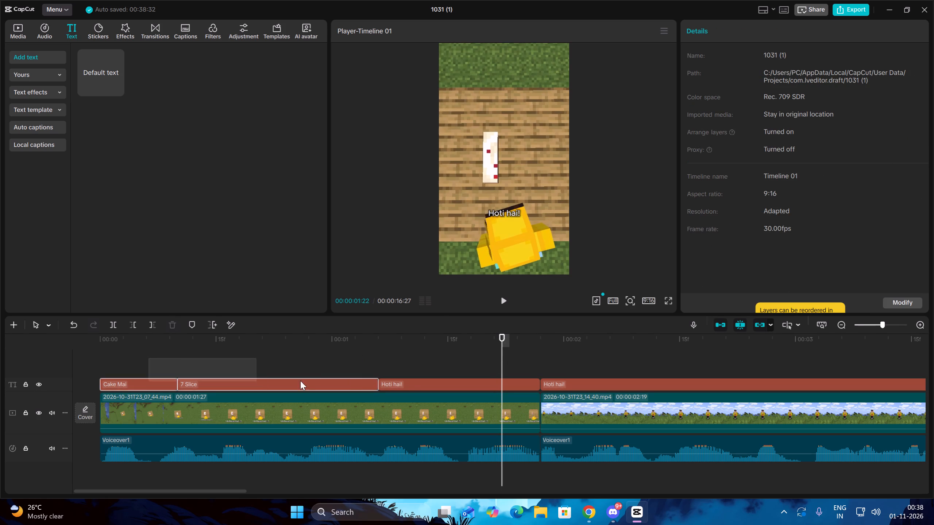
drag(300, 381, 652, 380)
click(782, 85)
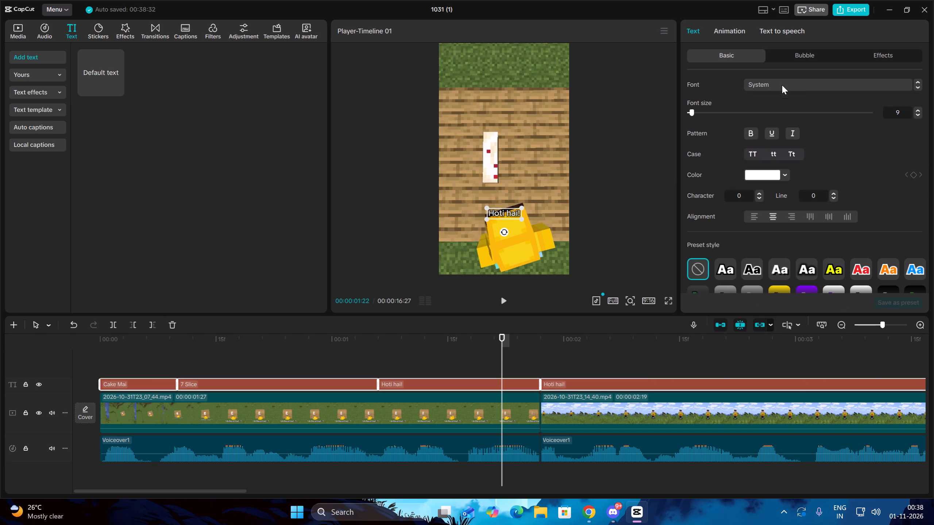
click(799, 157)
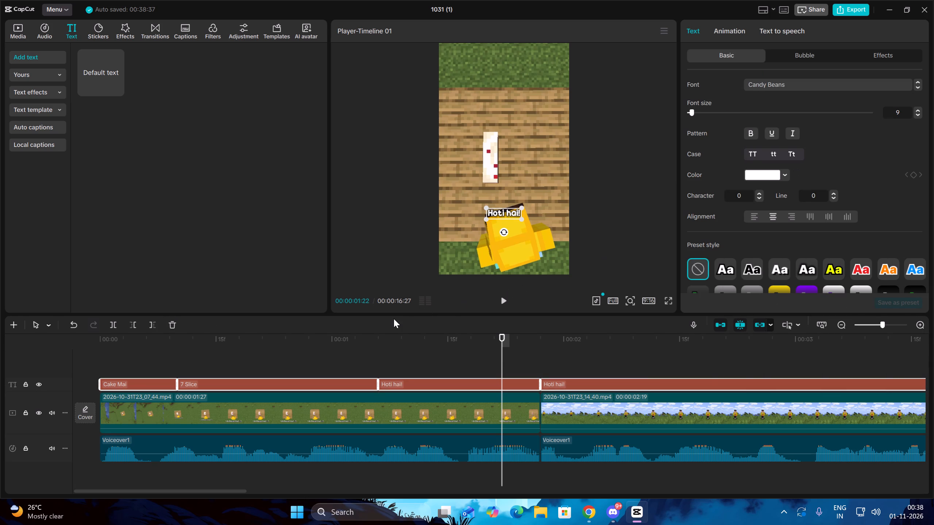
Deselect the text segments and scrub back to the start of the timeline to check the captions in the preview.
click(394, 319)
drag(394, 319, 323, 335)
double_click(318, 332)
click(277, 353)
drag(277, 353, 15, 362)
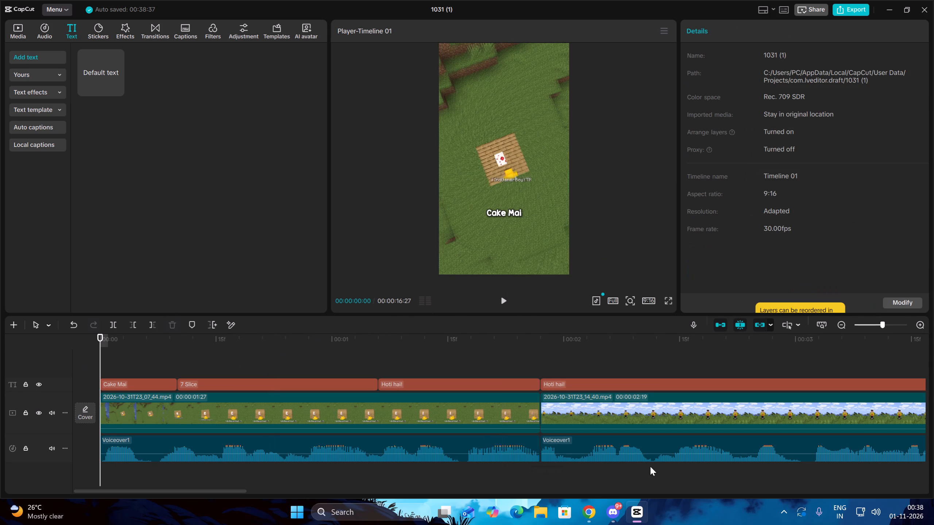
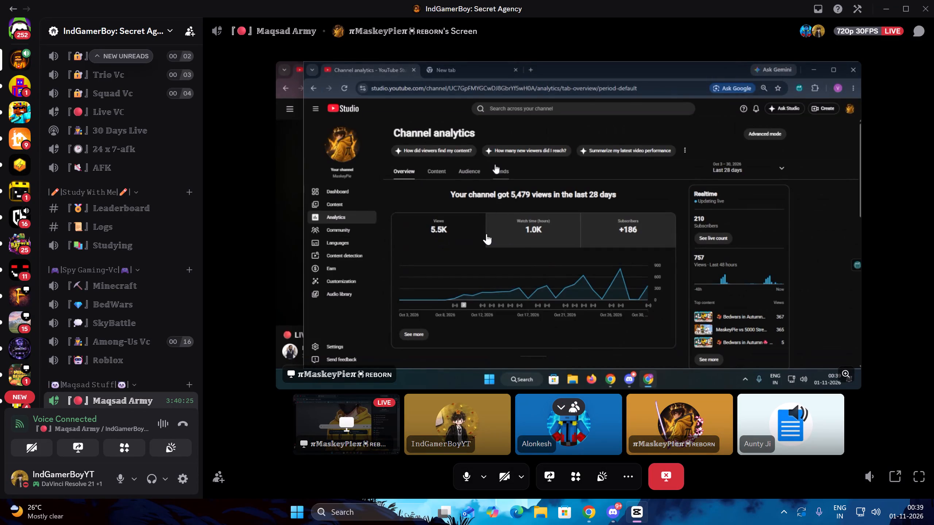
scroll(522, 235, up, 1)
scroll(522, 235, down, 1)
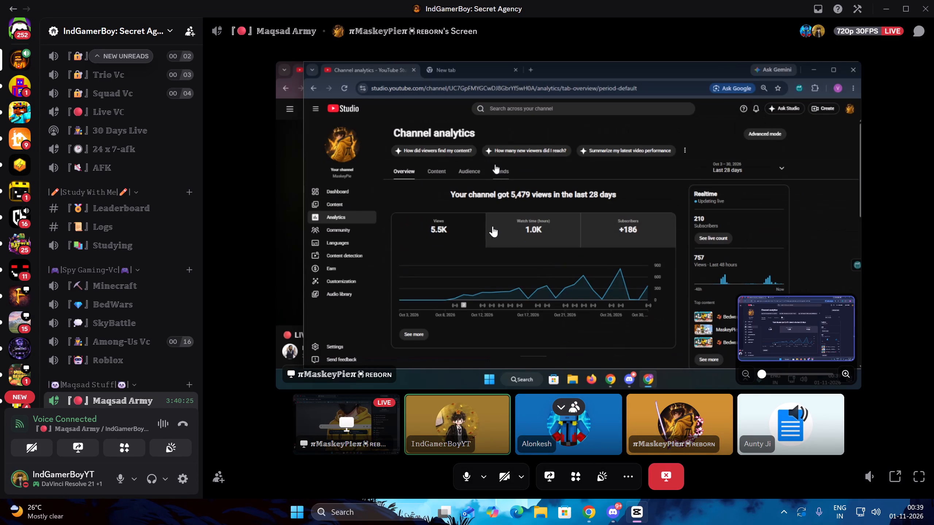
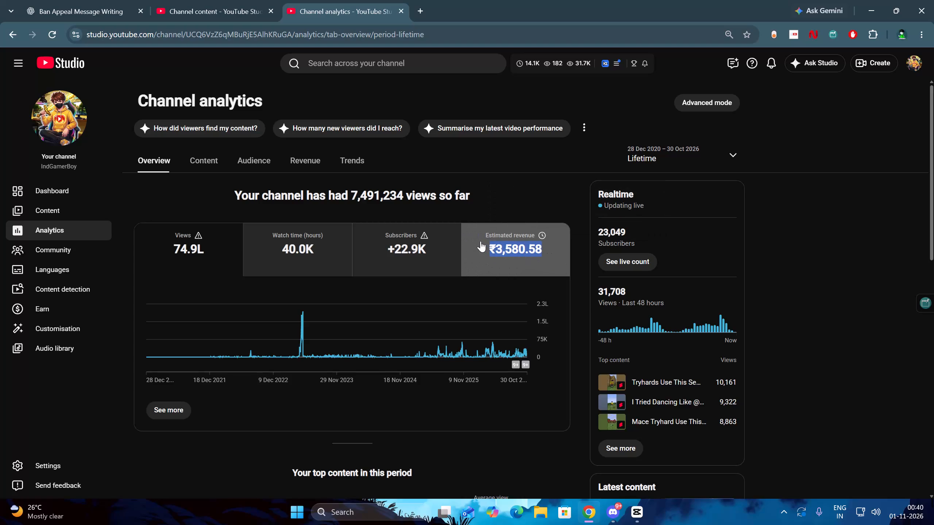
Show the channel's estimated revenue graph for the lifetime period in the YouTube Studio analytics overview.
click(478, 245)
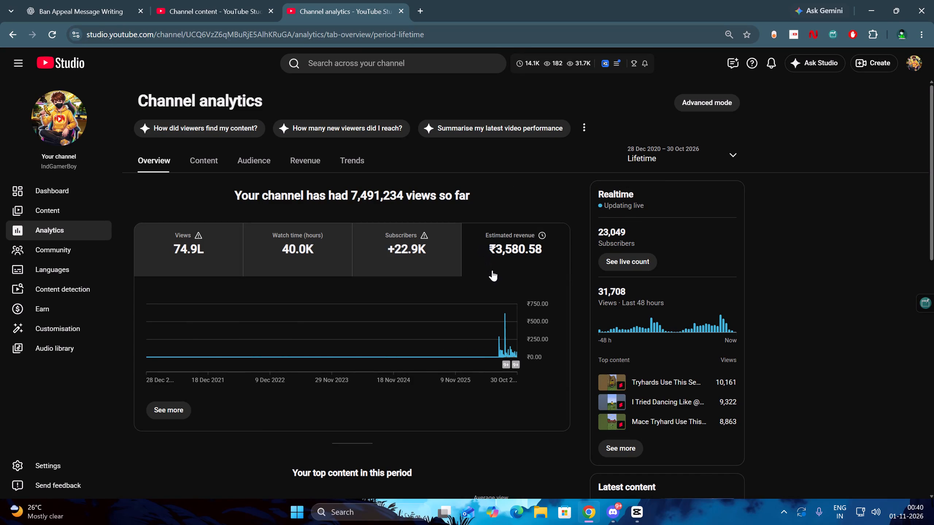
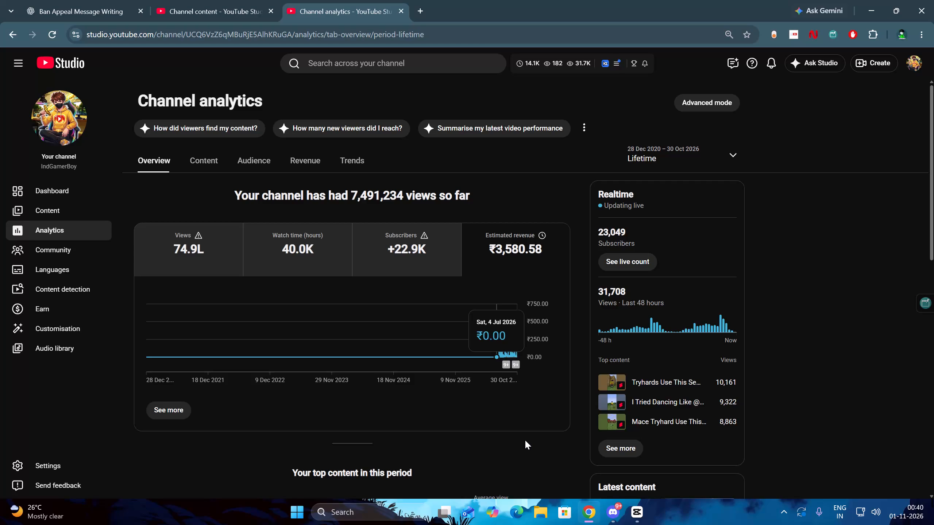
Take a rectangular screen snip of the channel's lifetime views headline, the four metric cards and the estimated revenue graph.
key(shift+super+s)
drag(112, 186, 559, 413)
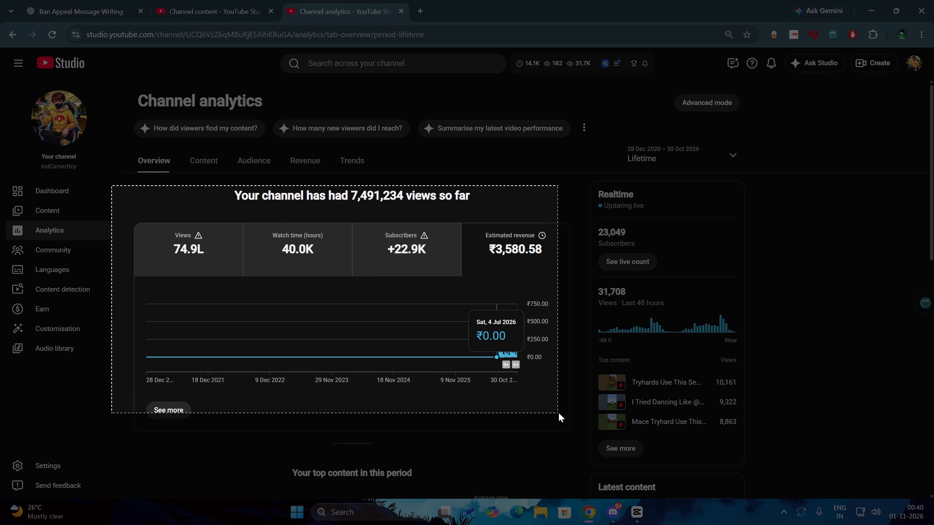
drag(559, 413, 577, 432)
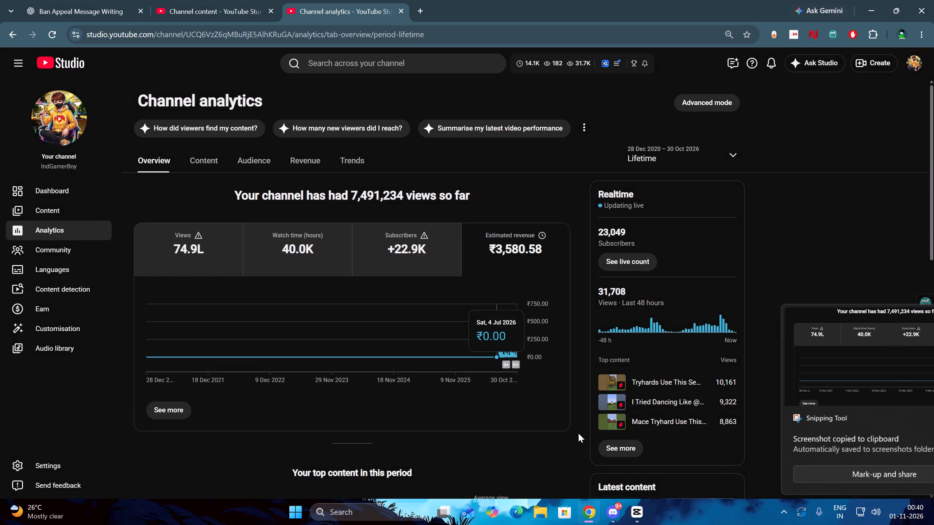
View the channel's lifetime watch time graph and subscribers graph in the analytics overview.
key(alt+Tab)
alt+click(267, 276)
click(307, 236)
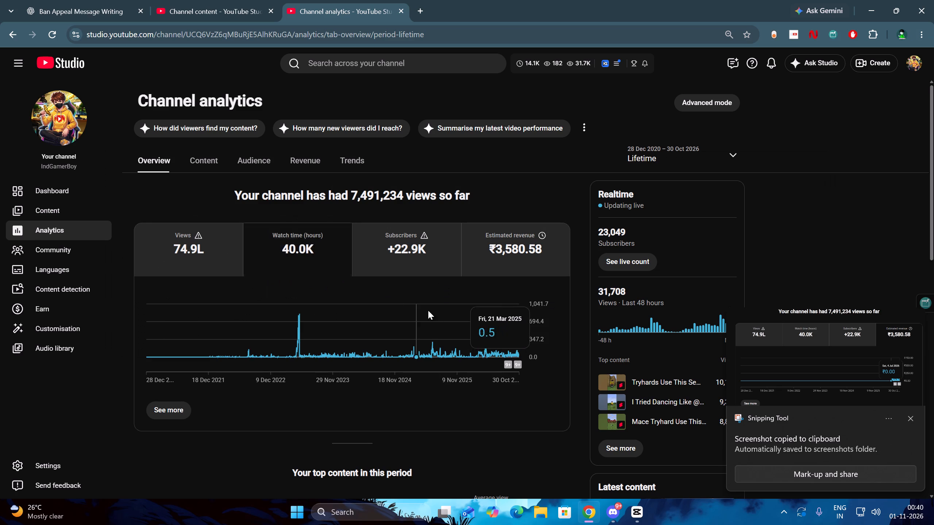
click(405, 231)
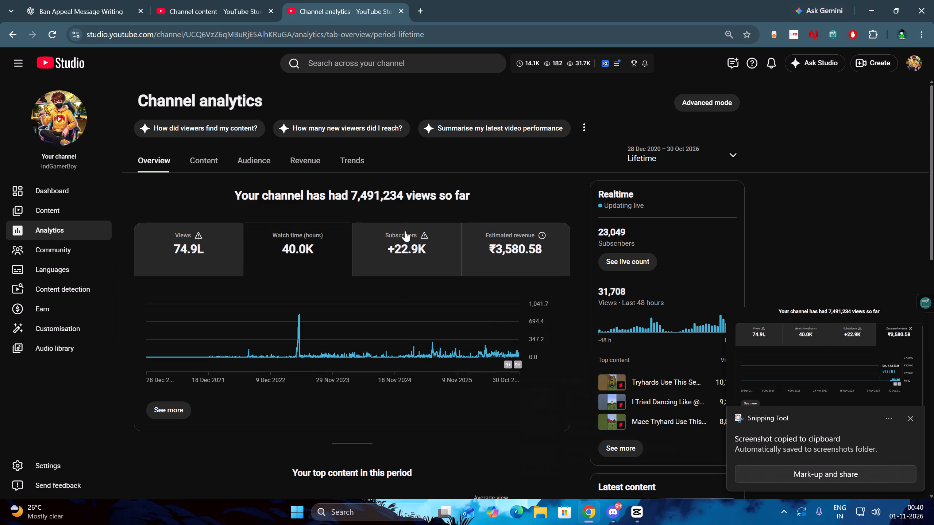
click(413, 246)
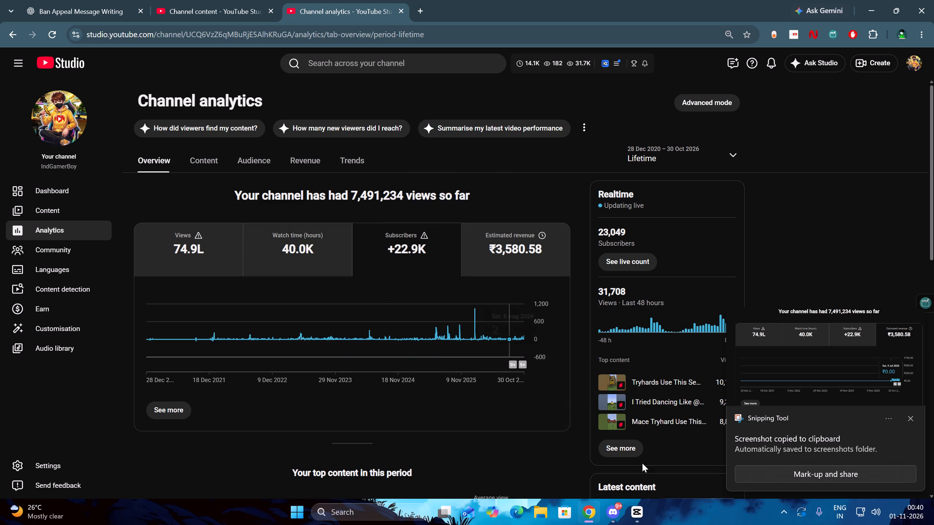
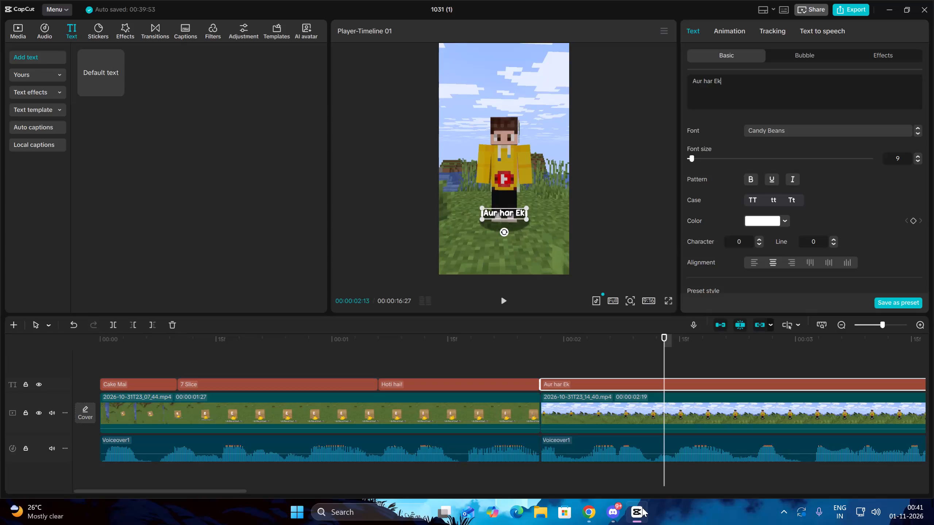
Switch from CapCut back to Chrome to view the channel's lifetime analytics overview in YouTube Studio.
click(588, 510)
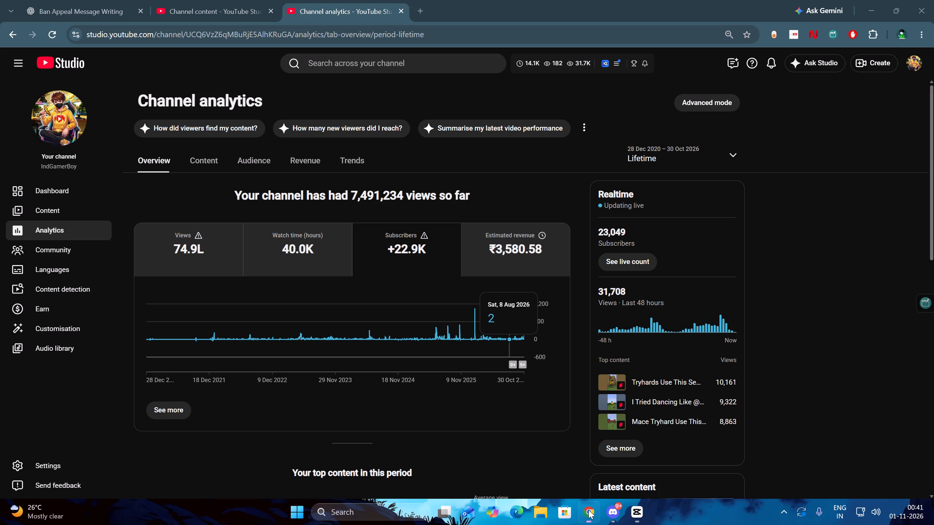
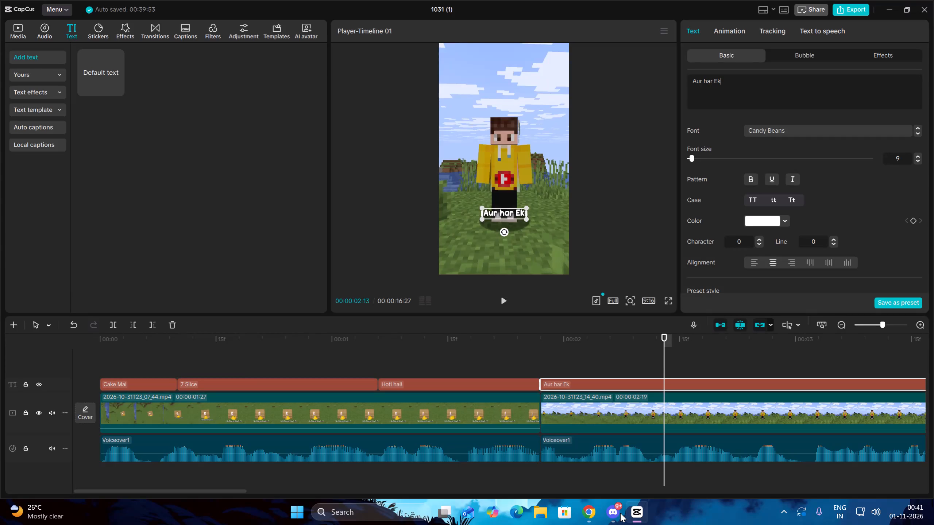
Play the voiceover from the second clip's start and split the "Aur har Ek" caption at about 00:00:02:12, where that phrase ends.
click(634, 370)
key(Up)
click(624, 382)
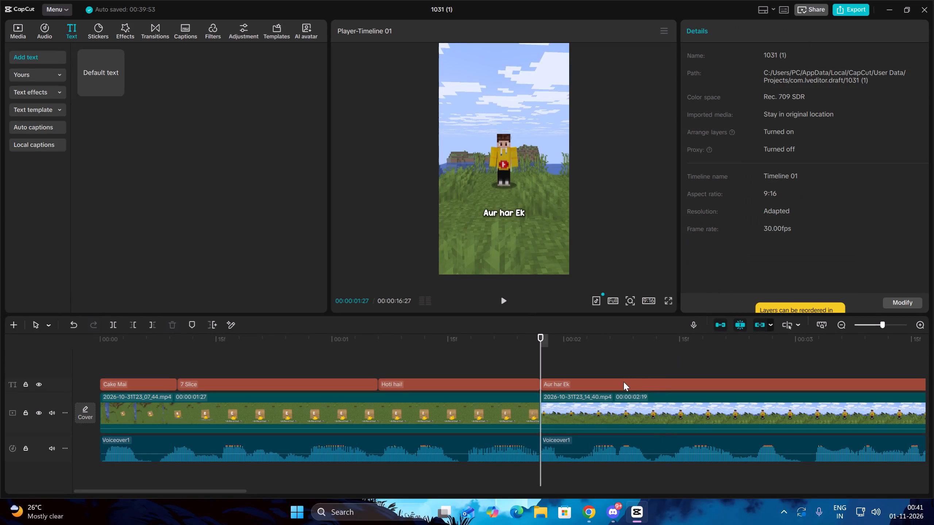
key(space)
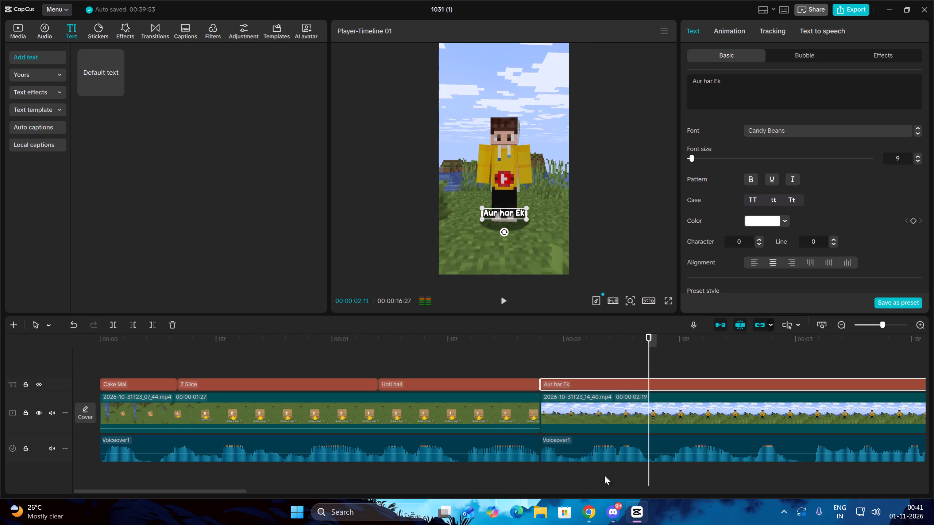
key(space)
click(112, 316)
click(116, 335)
click(116, 332)
Listen to the next words and replace the text of the caption piece after the split with "Slice Ko".
key(space)
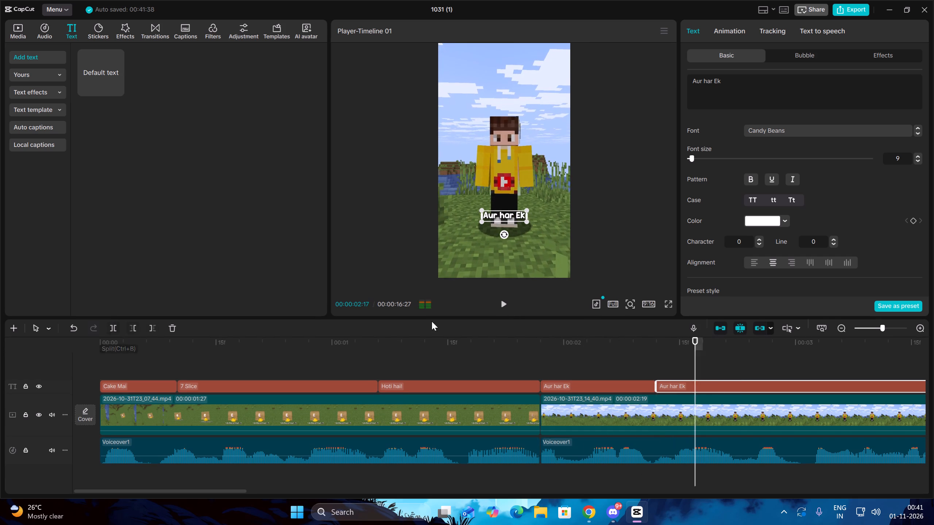
key(space)
drag(716, 89, 695, 80)
key(BackSpace)
key(BackSpace)
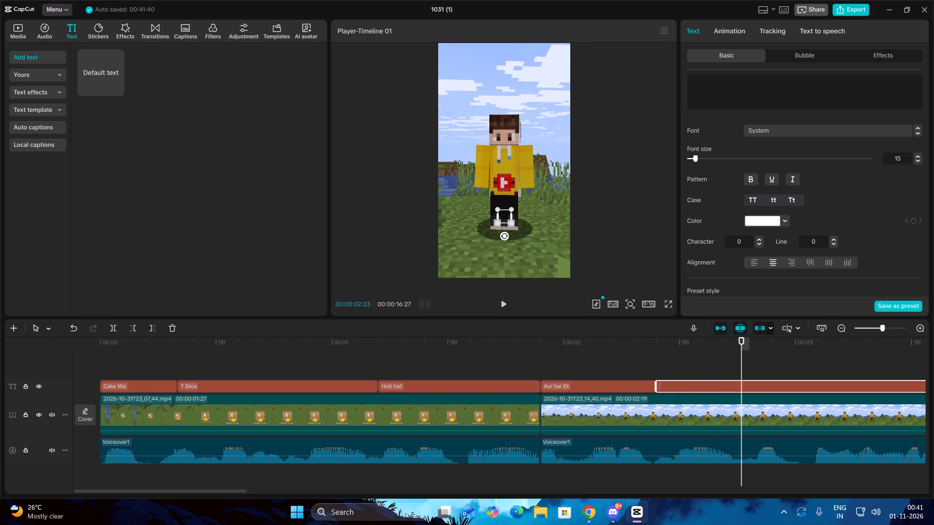
text(Slice)
key(space)
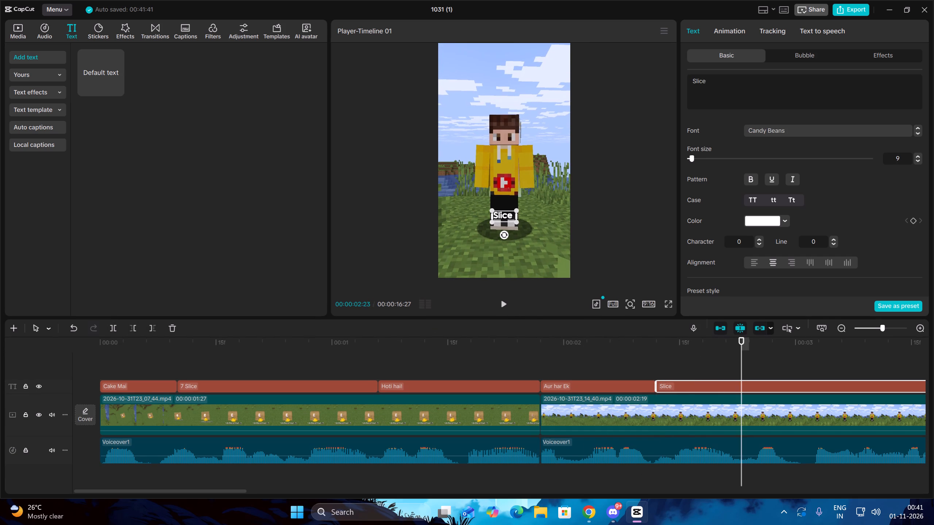
text(Ko)
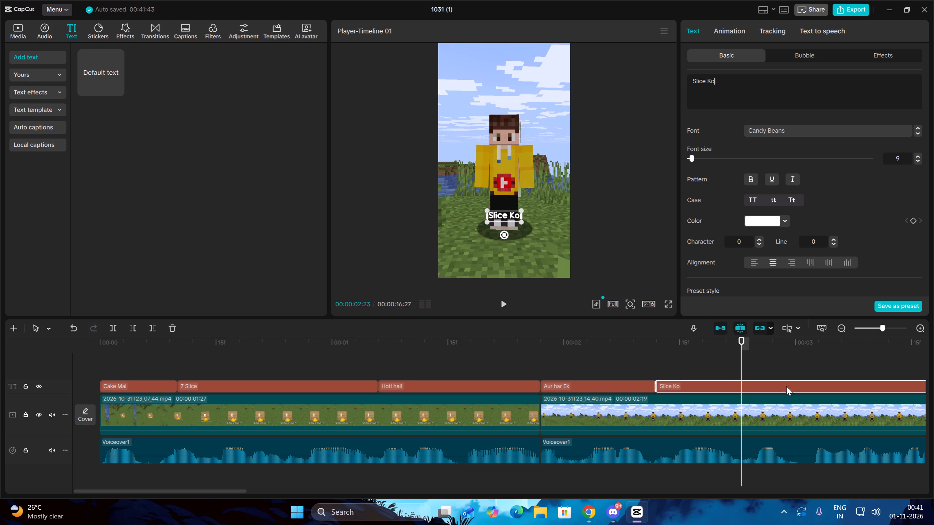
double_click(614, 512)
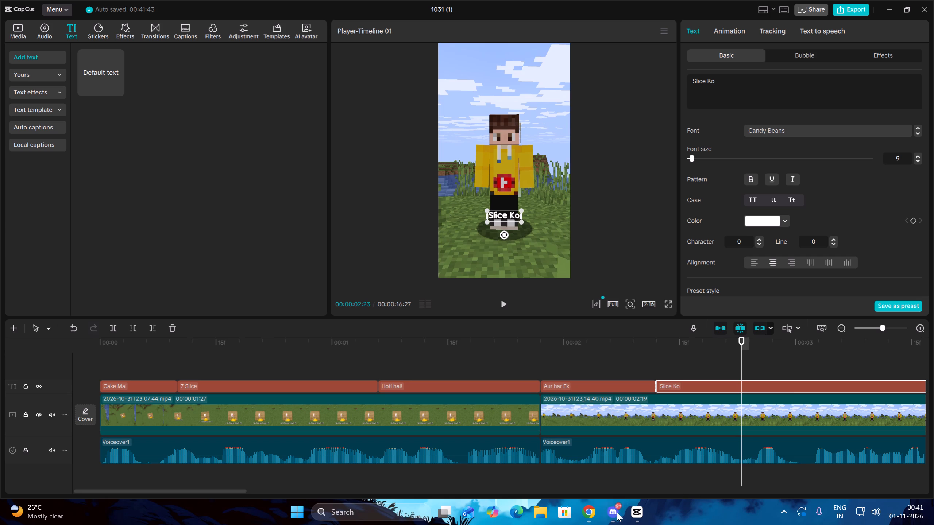
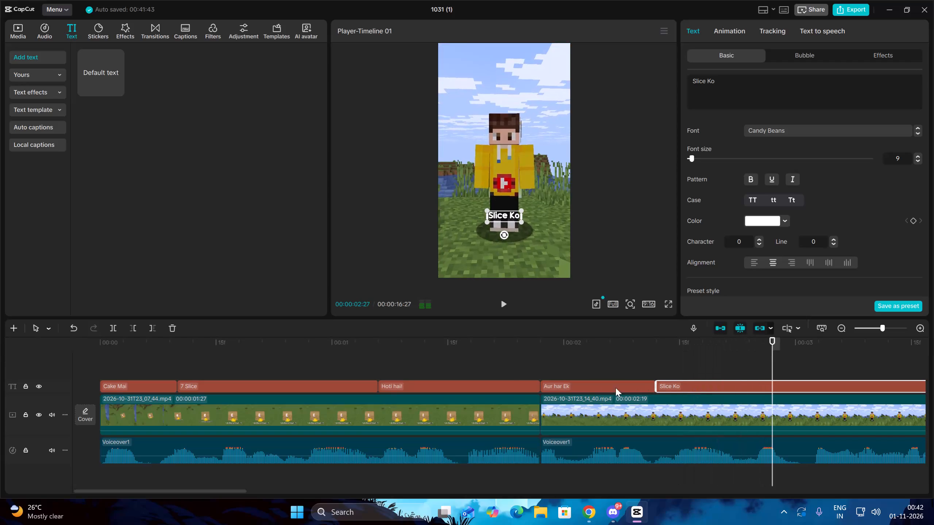
Correct the text of the caption after "Aur har Ek" to "Slice Se".
click(759, 101)
key(BackSpace)
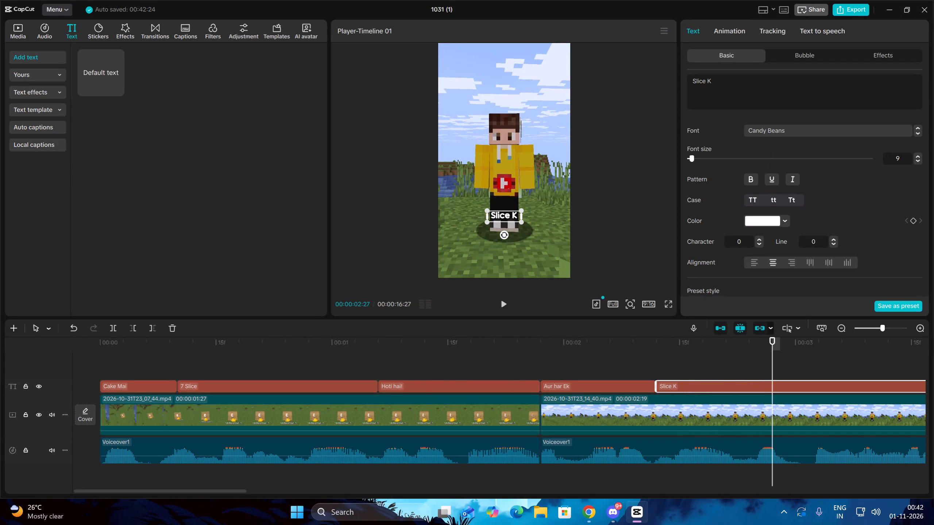
key(BackSpace)
text(Se)
Play the voiceover over the "Slice Se" caption and split it at about 00:00:03:02, where the phrase ends.
click(696, 362)
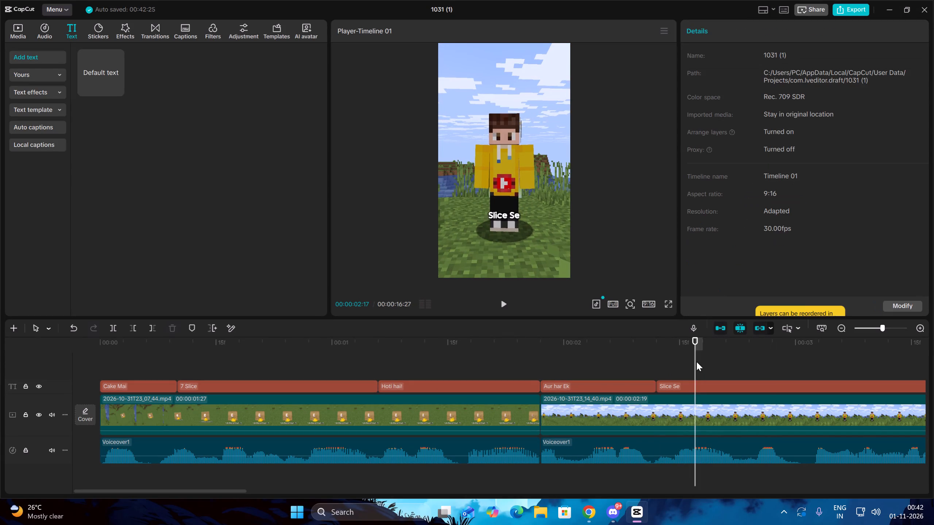
key(Up)
click(699, 385)
key(space)
key(space)
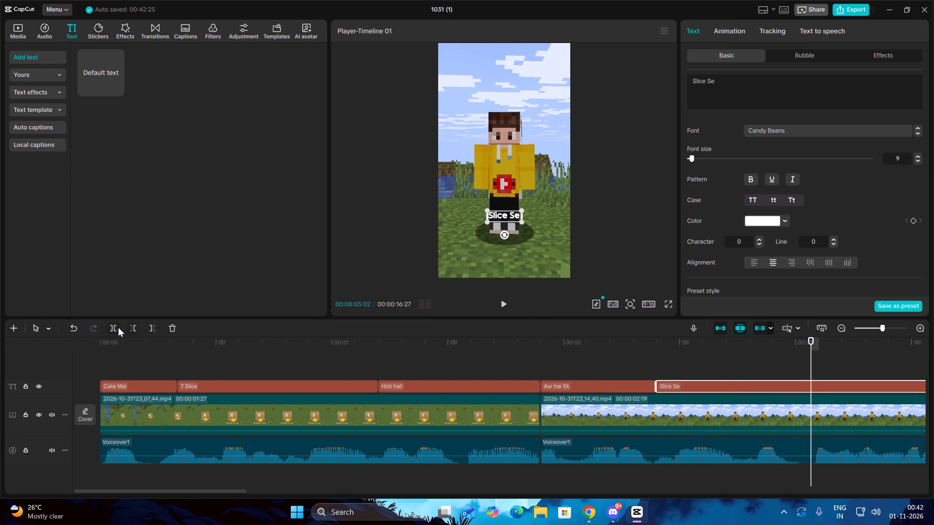
click(118, 327)
Listen to the next words, replace the text of the caption piece after the split with "2 Hunger", and return the playhead to its start.
key(space)
key(space)
drag(761, 91, 691, 78)
key(BackSpace)
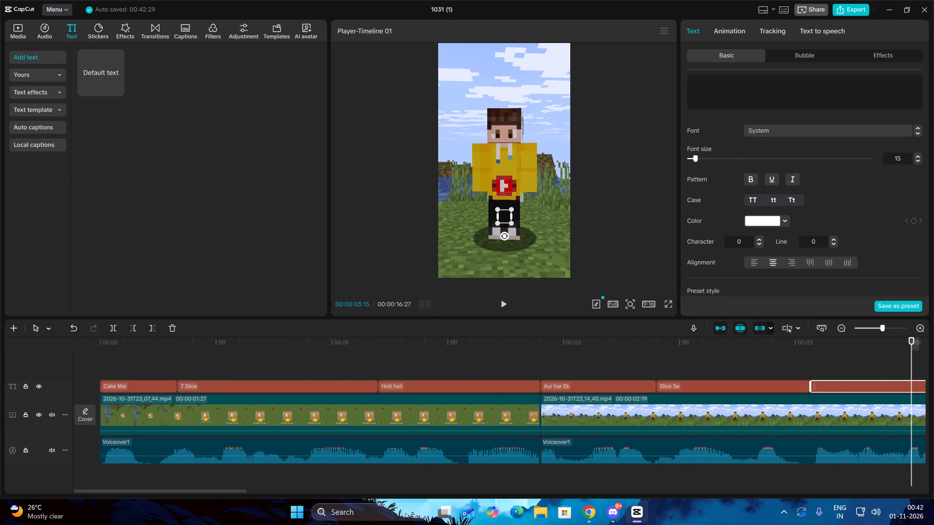
text(2)
key(space)
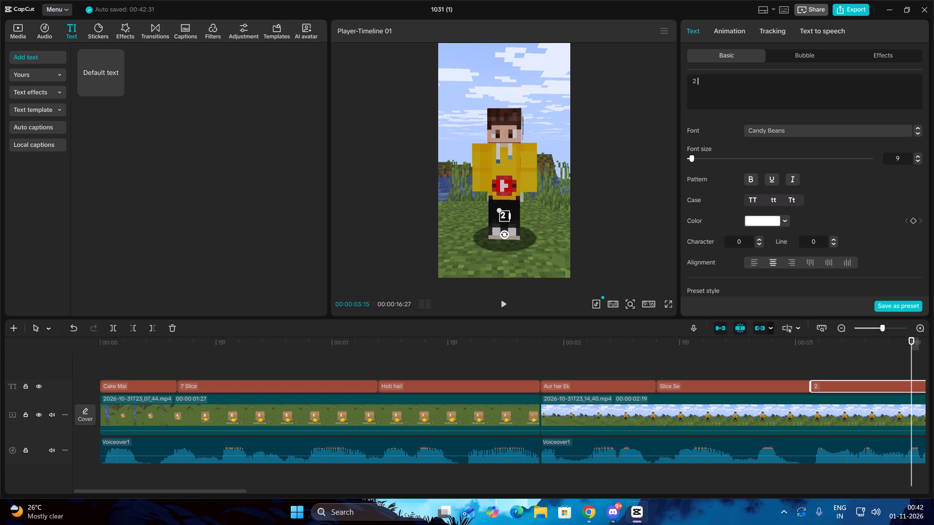
text(Hunger)
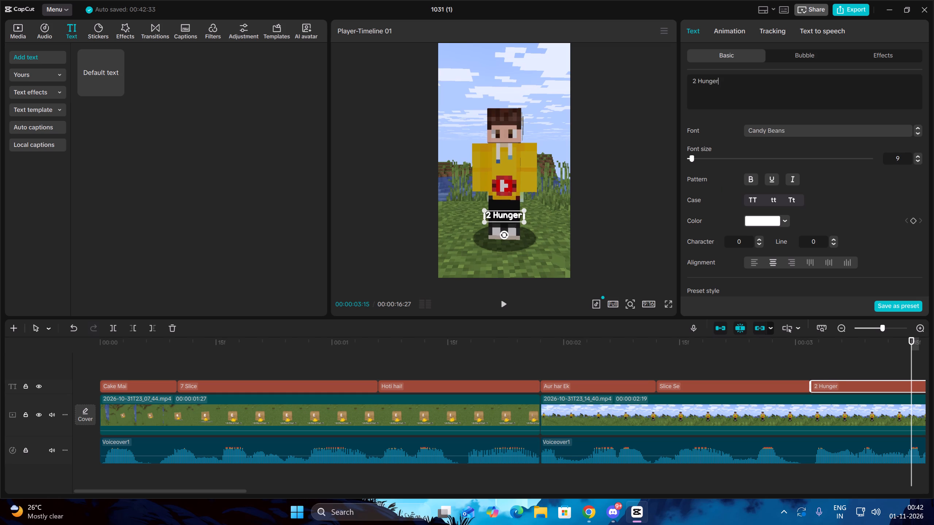
click(857, 355)
key(Up)
click(850, 385)
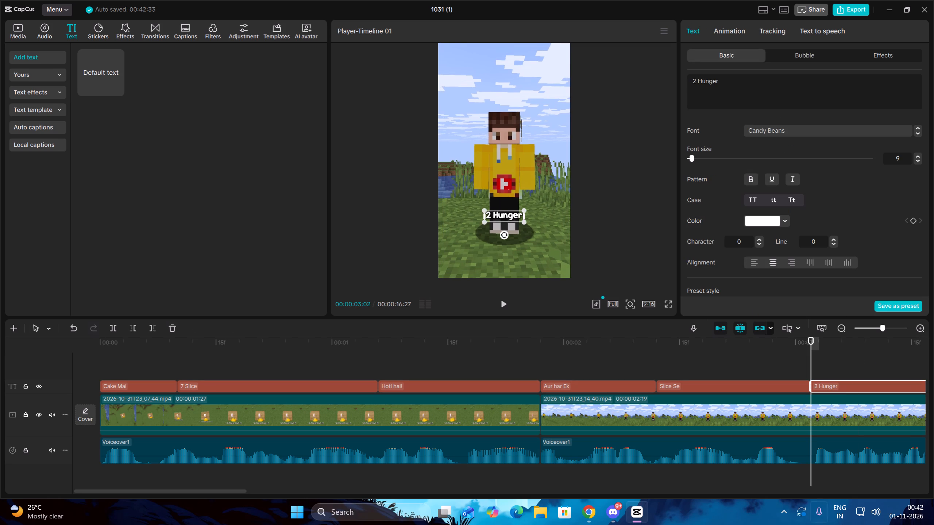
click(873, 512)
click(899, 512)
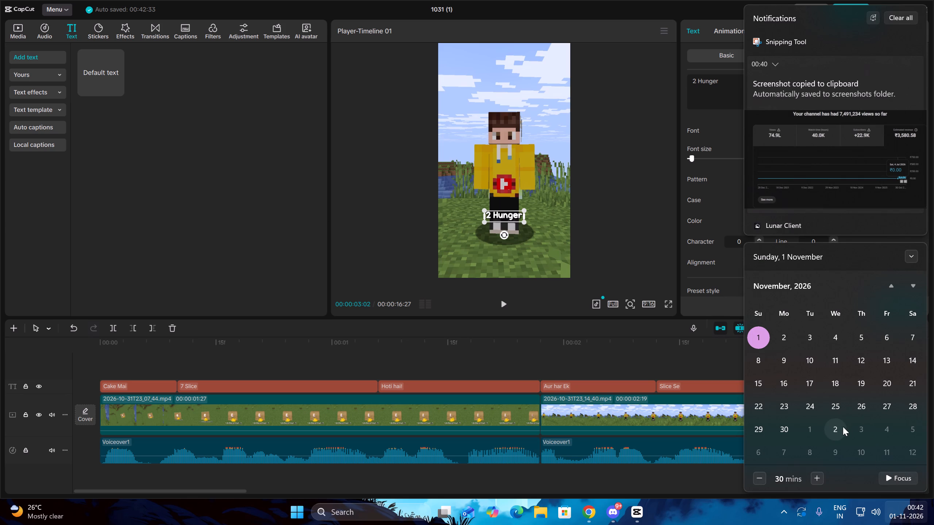
Switch to Chrome, open the YouTube Studio channel dashboard, and examine the views and subscriber change for the last 28 days.
click(590, 507)
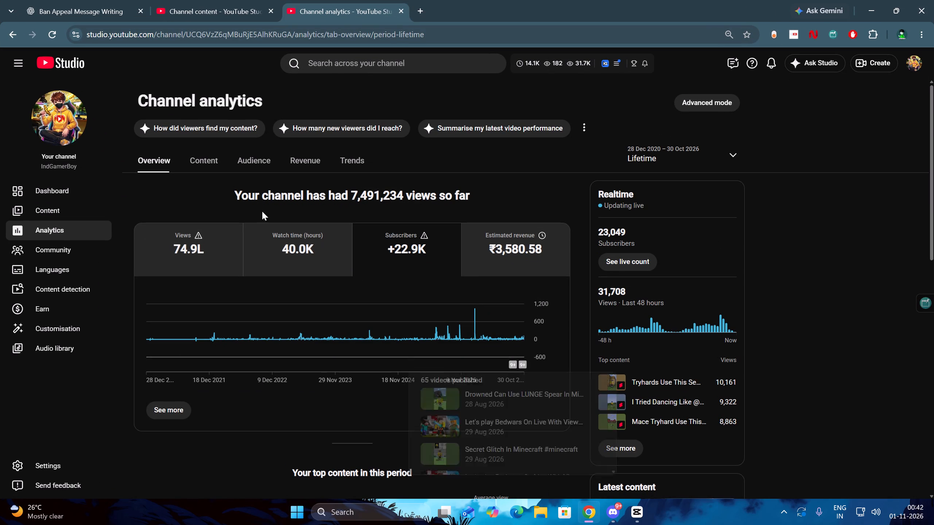
click(89, 193)
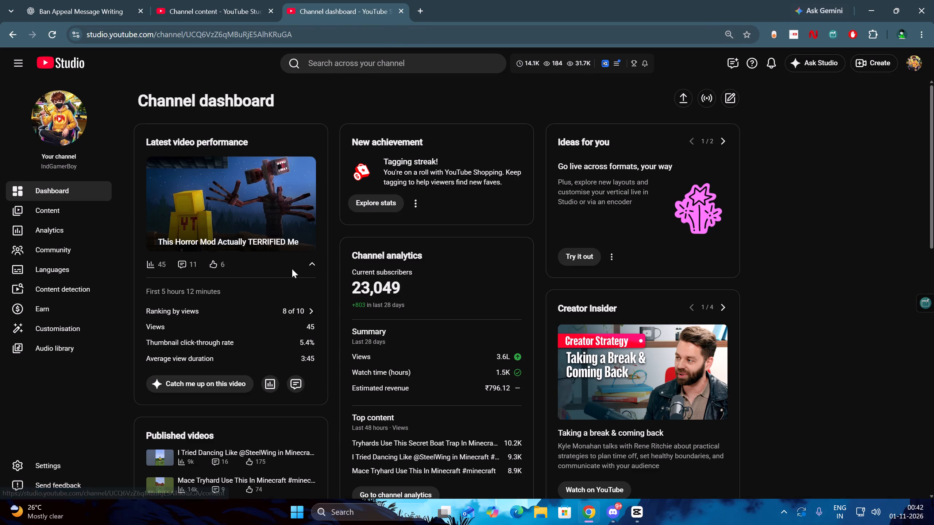
drag(497, 357, 516, 360)
click(478, 365)
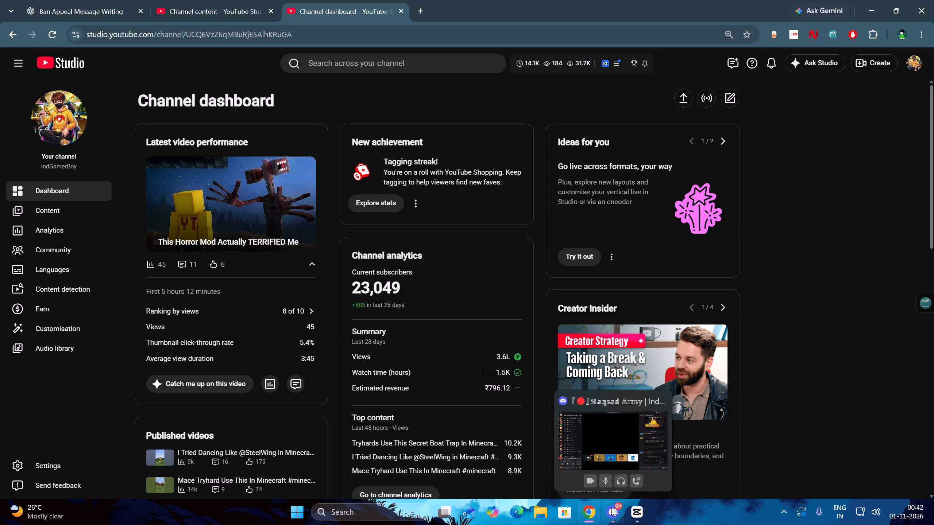
drag(351, 306, 398, 311)
click(408, 307)
drag(359, 301, 383, 302)
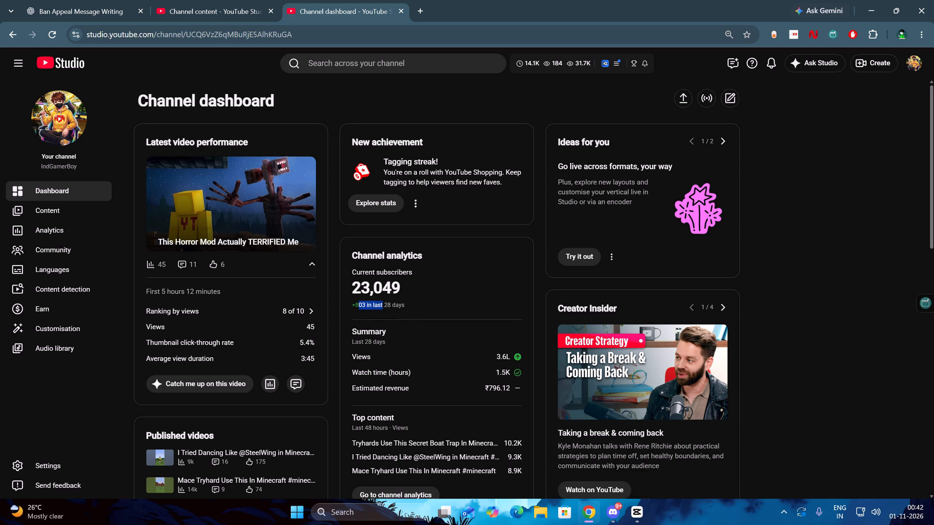
drag(383, 302, 409, 307)
click(409, 305)
drag(407, 305, 352, 304)
click(350, 308)
drag(354, 308, 428, 309)
click(420, 307)
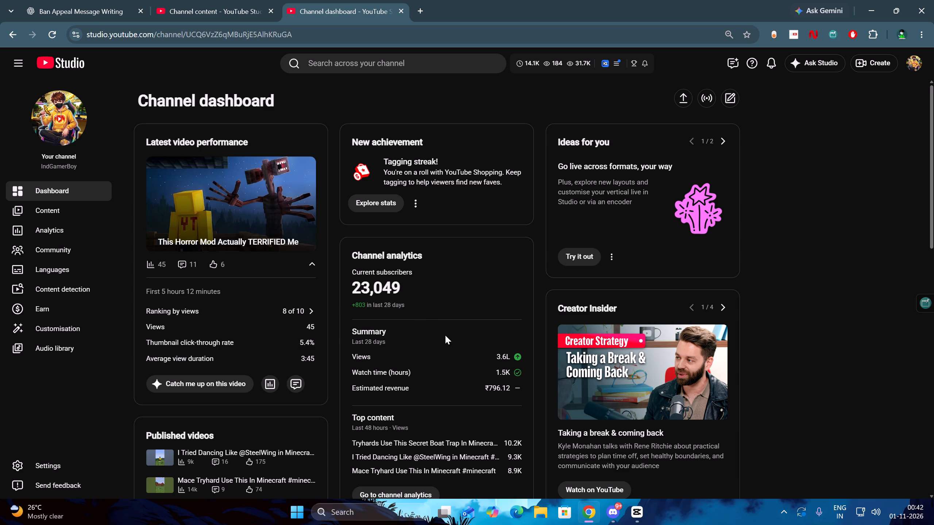
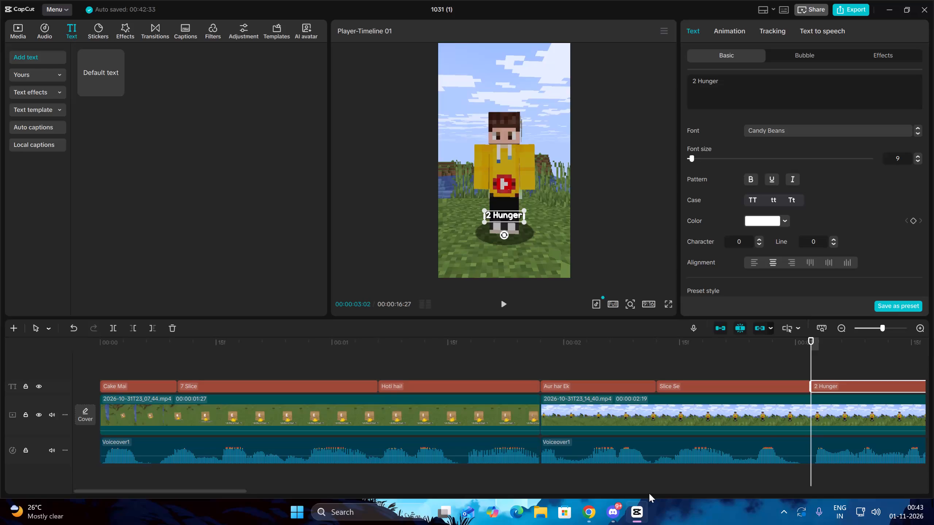
Deselect the "2 Hunger" caption and move the playhead back to 00:00:02:20, within the "Slice Se" caption.
click(721, 357)
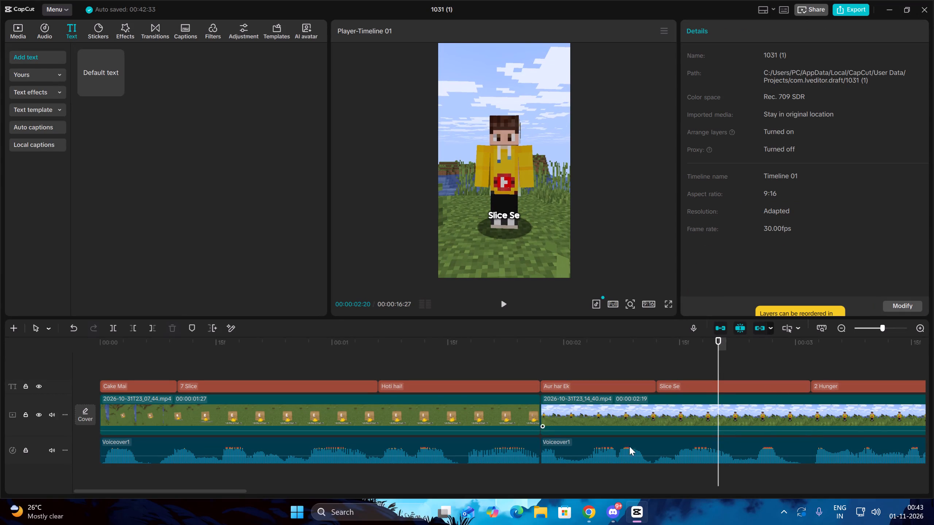
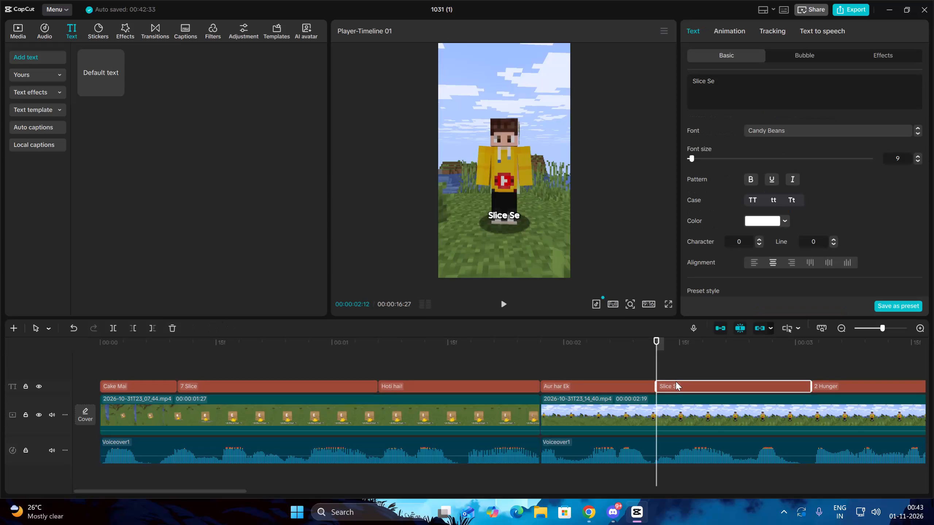
Play through the voiceover past the "Slice Se" caption and split the "2 Hunger" caption at 00:00:03:18.
key(space)
key(space)
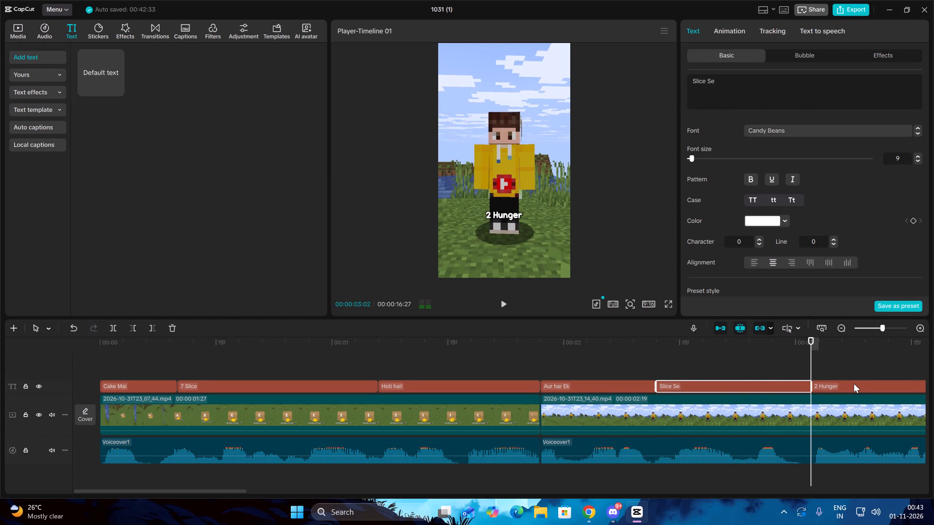
click(854, 384)
key(space)
key(space)
click(113, 328)
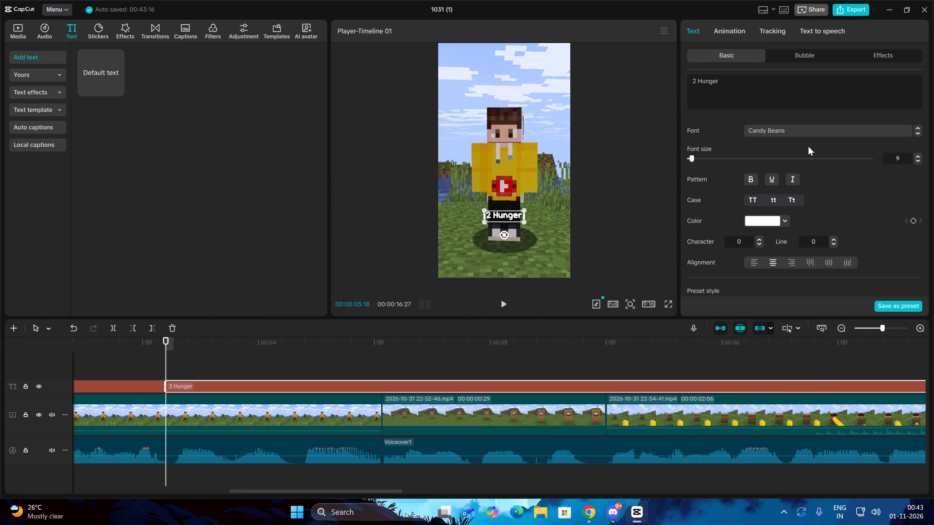
Replace the text of the caption segment after the split with "Point Hota".
drag(767, 94, 663, 71)
key(BackSpace)
text(Point Hota)
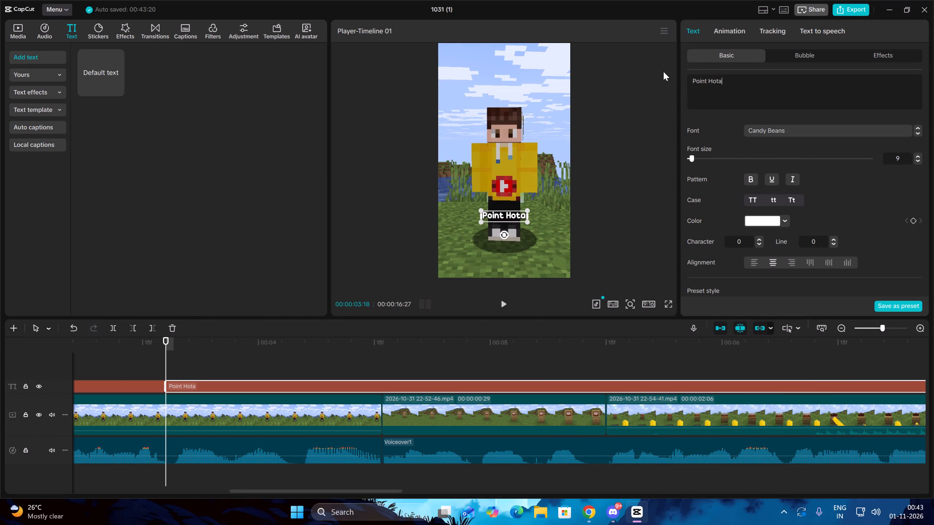
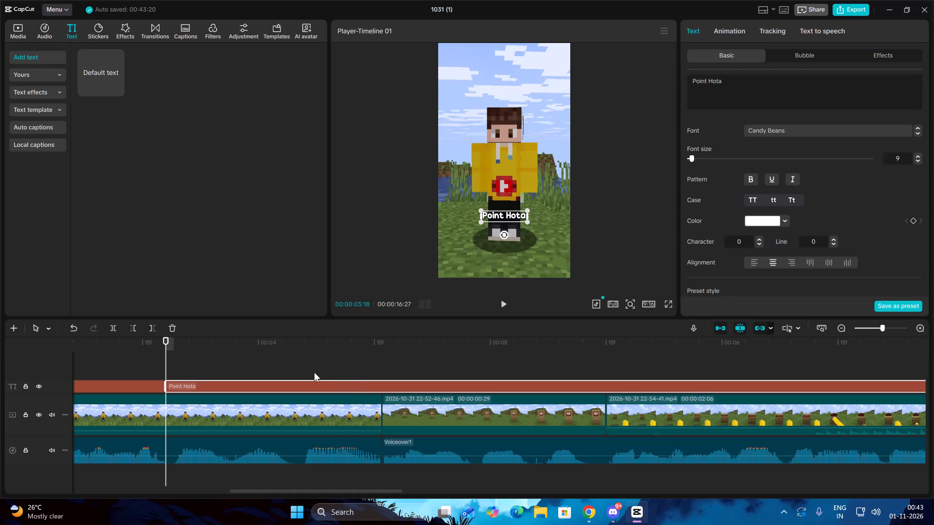
Play the voiceover around 00:00:04:03 and change the "Point Hota" caption to read "Point Milte Hai".
click(313, 355)
drag(313, 355, 298, 359)
click(310, 385)
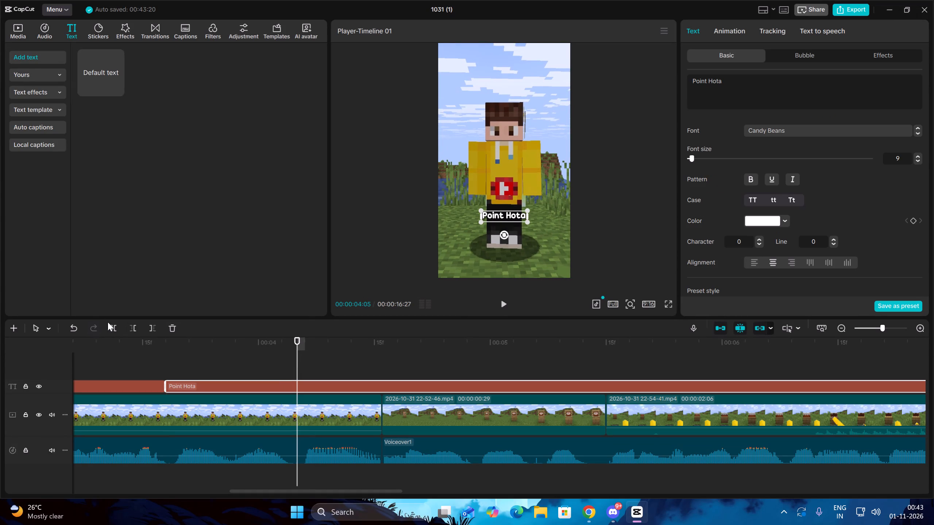
key(Up)
key(space)
key(space)
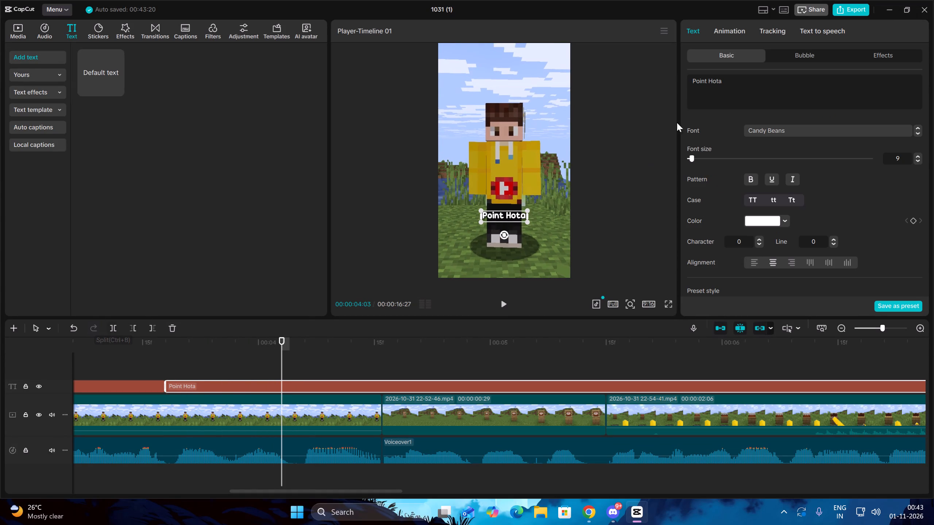
click(722, 85)
key(BackSpace)
key(BackSpace)
key(BackSpace)
key(BackSpace)
text(Milte Hai)
click(509, 302)
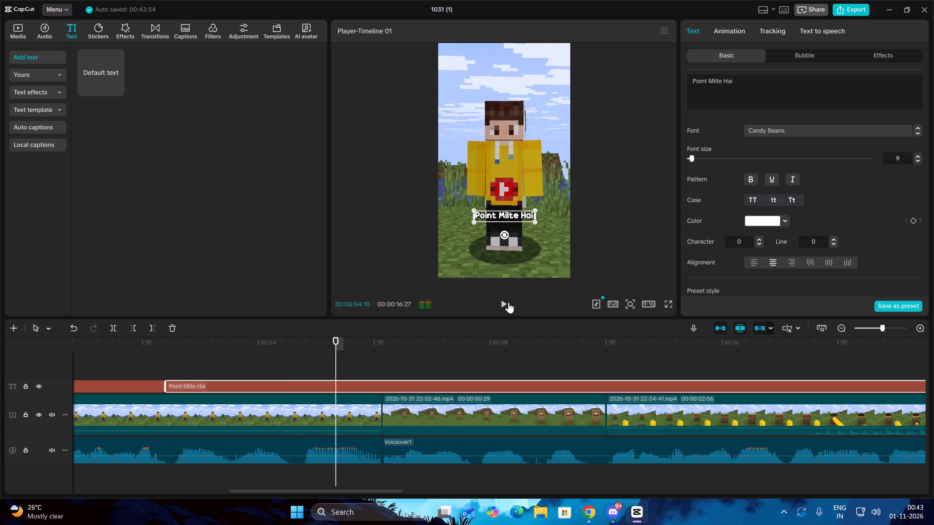
key(Up)
click(107, 327)
Listen to the voiceover after the split and replace the new caption segment's text with "Isliye Cake".
key(space)
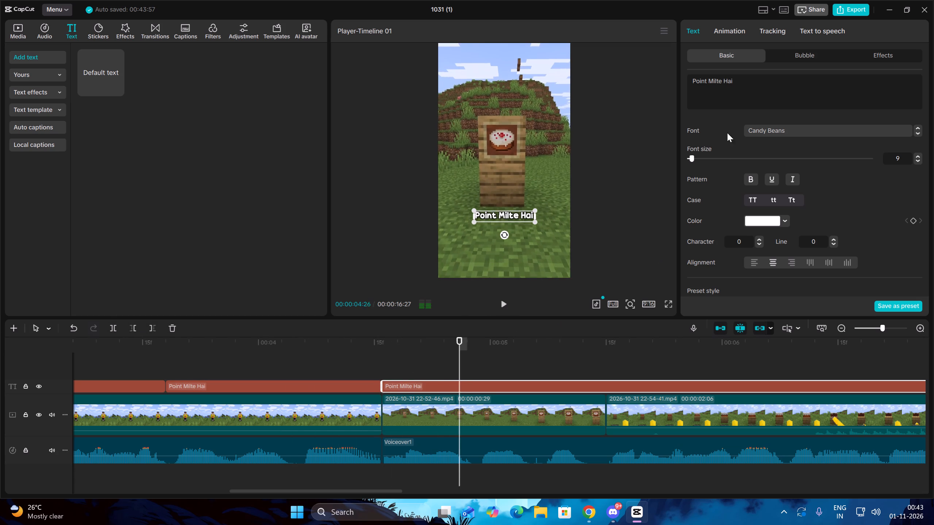
key(space)
drag(732, 94, 652, 76)
key(BackSpace)
text(Isliye Cake)
Listen further and insert the word "ek" in the caption so it reads "Isliye ek Cake".
scroll(652, 76, up, 1)
click(505, 307)
key(space)
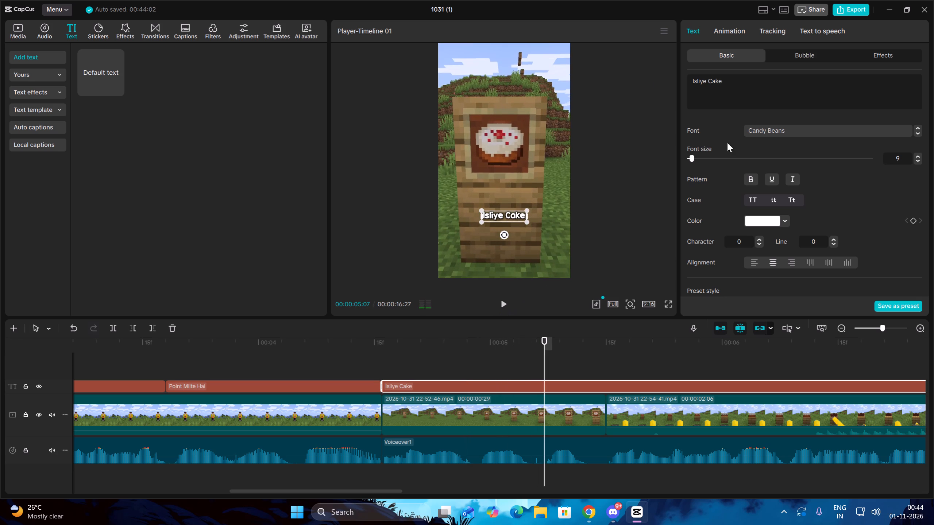
click(708, 83)
text(ek)
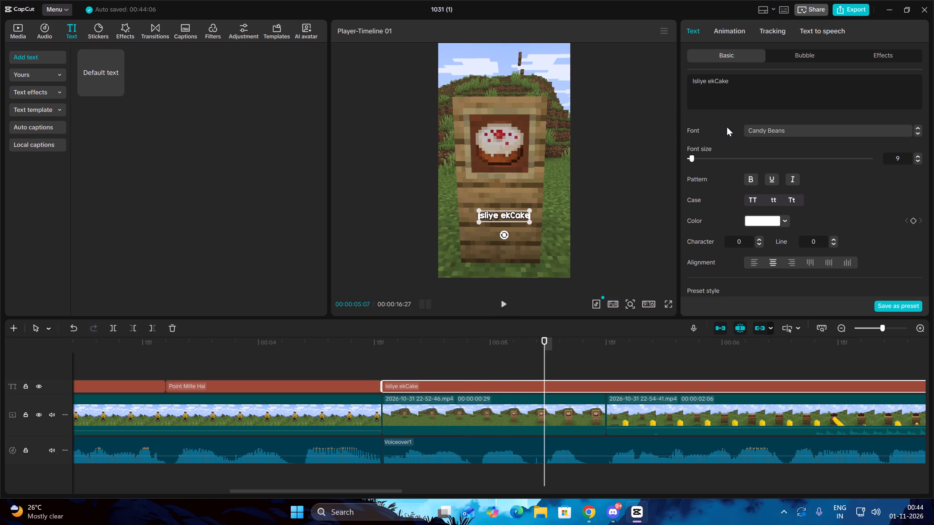
key(space)
click(506, 300)
key(Up)
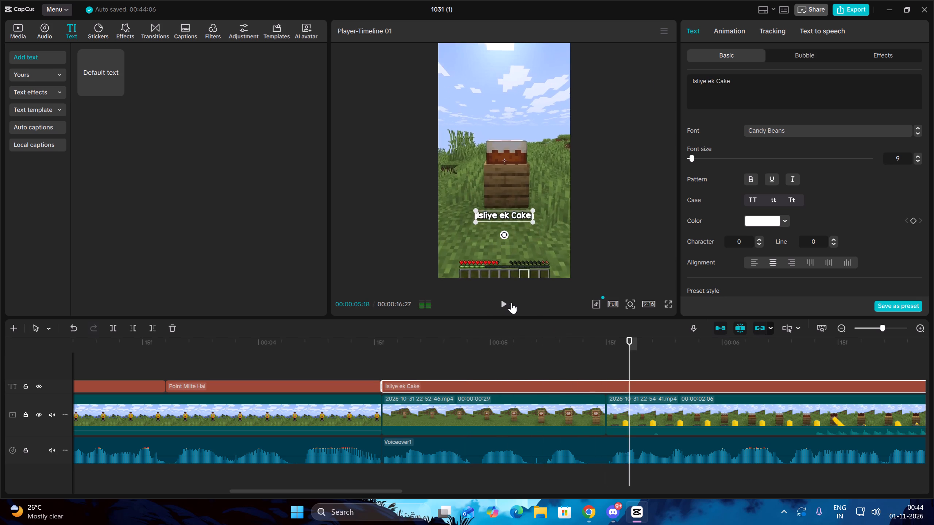
click(111, 332)
Listen to the voiceover after the split and replace the new caption segment's text with "Puri Hunger".
key(space)
key(space)
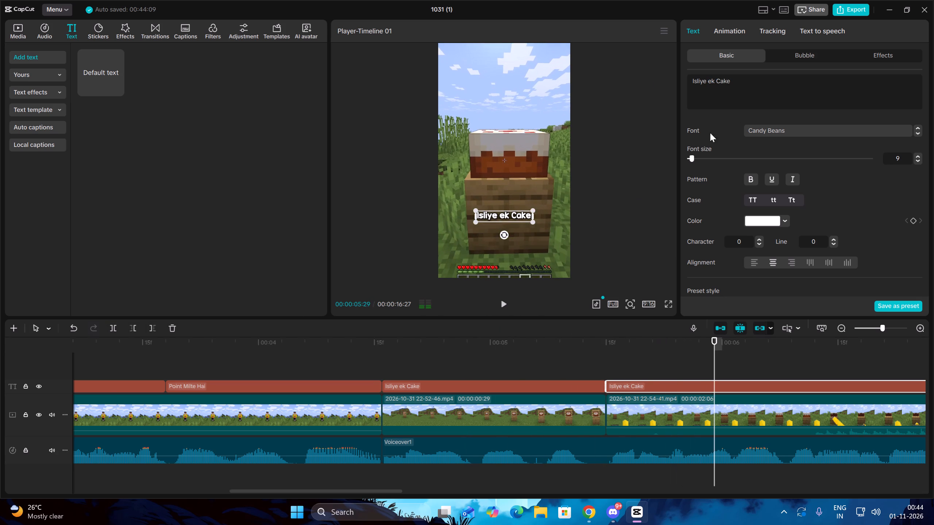
drag(753, 78, 644, 69)
key(BackSpace)
text(Puri Hunger)
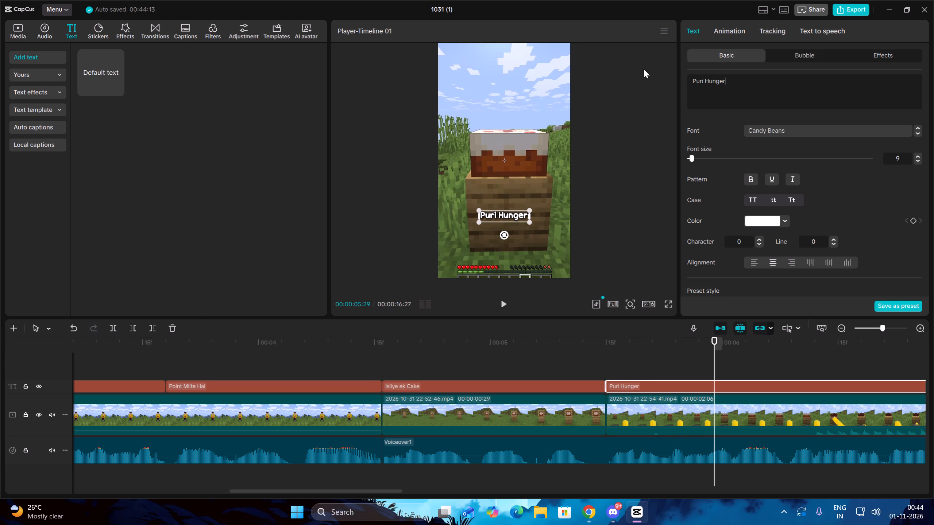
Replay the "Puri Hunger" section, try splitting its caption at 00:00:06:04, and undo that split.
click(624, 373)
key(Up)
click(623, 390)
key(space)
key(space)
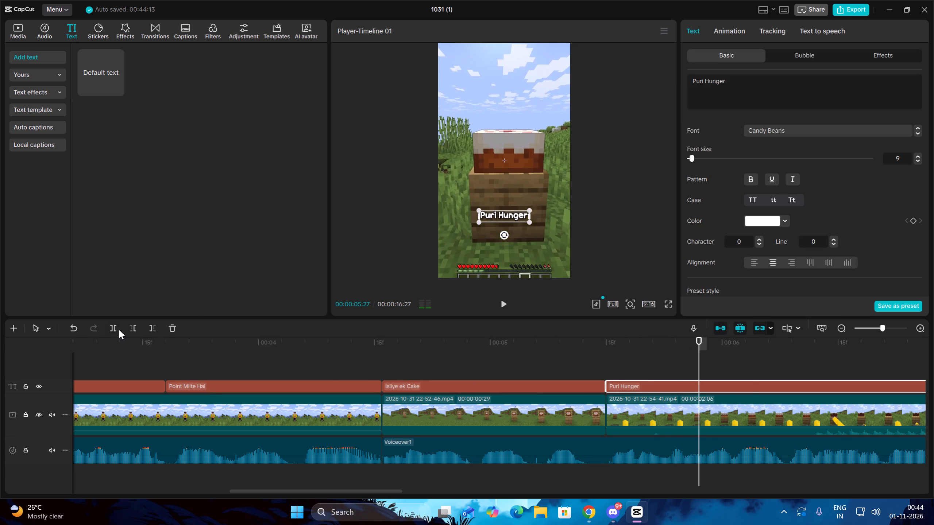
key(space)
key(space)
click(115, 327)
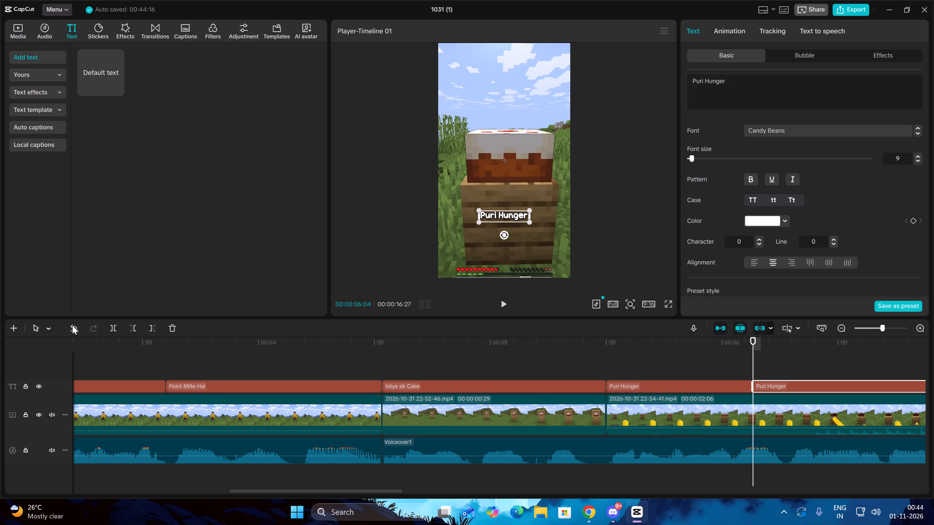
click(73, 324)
Replay the section from the clip's start and split the "Puri Hunger" caption at 00:00:05:28.
key(Up)
key(space)
key(space)
click(110, 327)
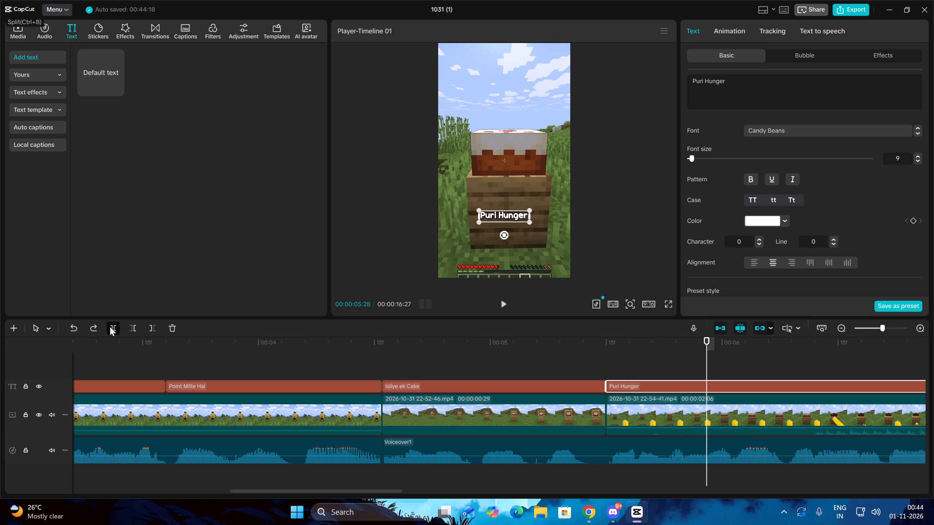
Listen to the voiceover after the split and replace the new caption segment's text with "bar".
key(space)
key(space)
drag(751, 97, 663, 83)
key(BackSpace)
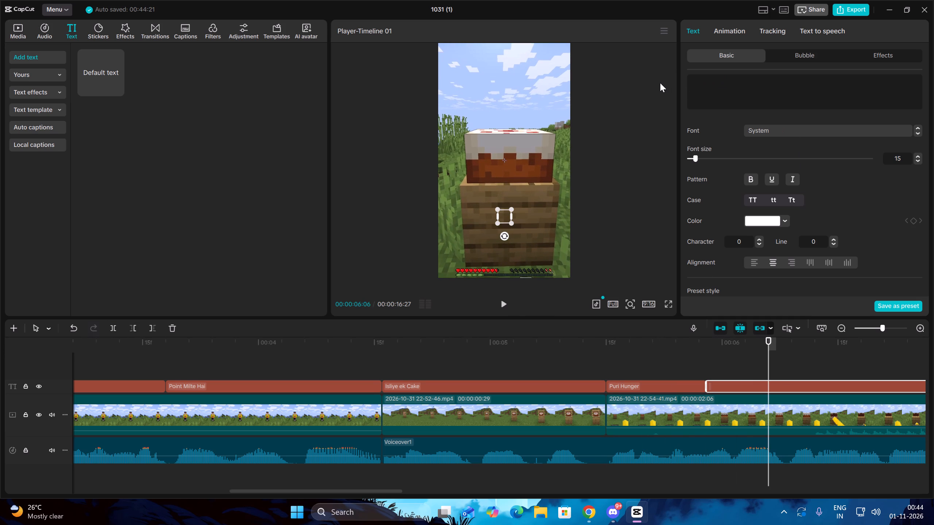
text(bar)
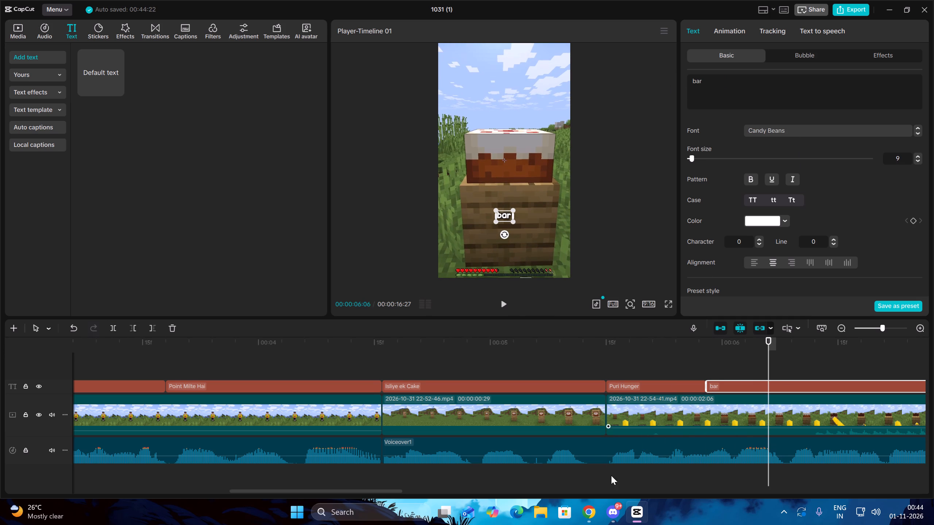
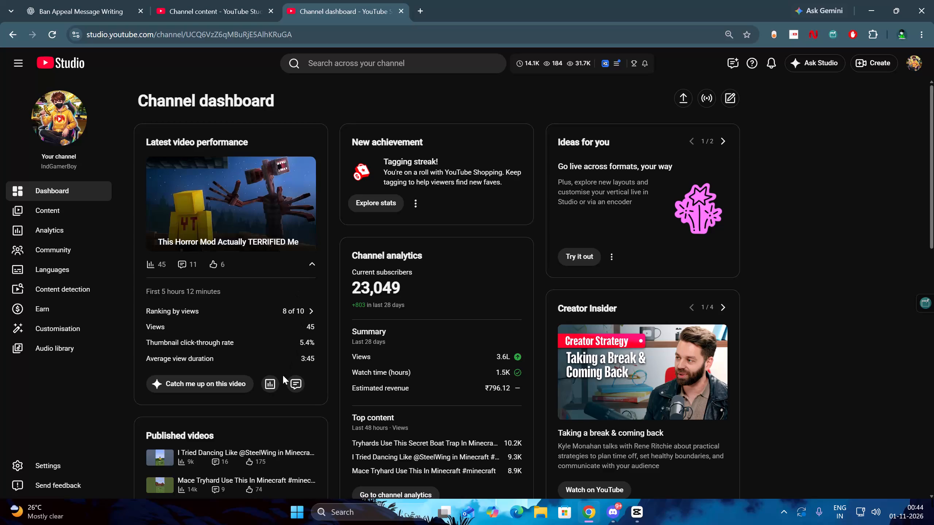
Check the latest video's analytics overview and the dashboard's ranking of top recent videos by views.
click(271, 386)
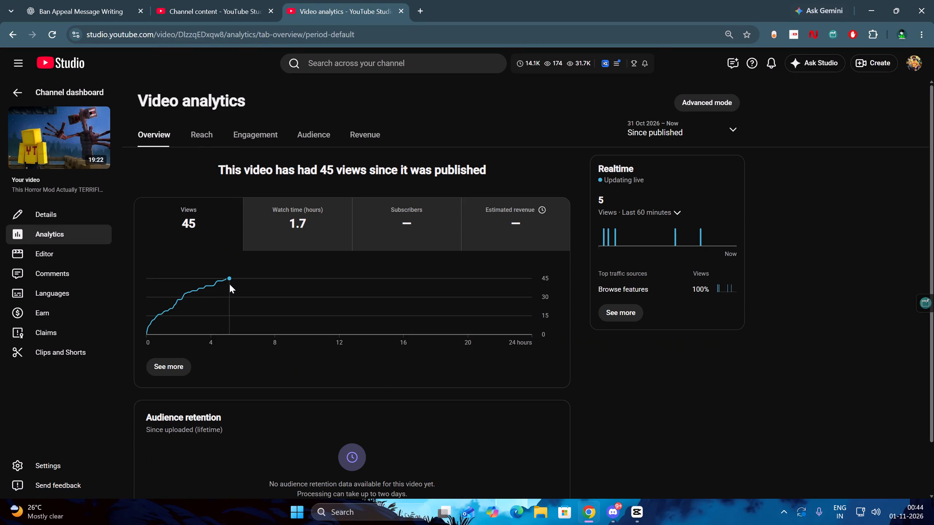
click(59, 88)
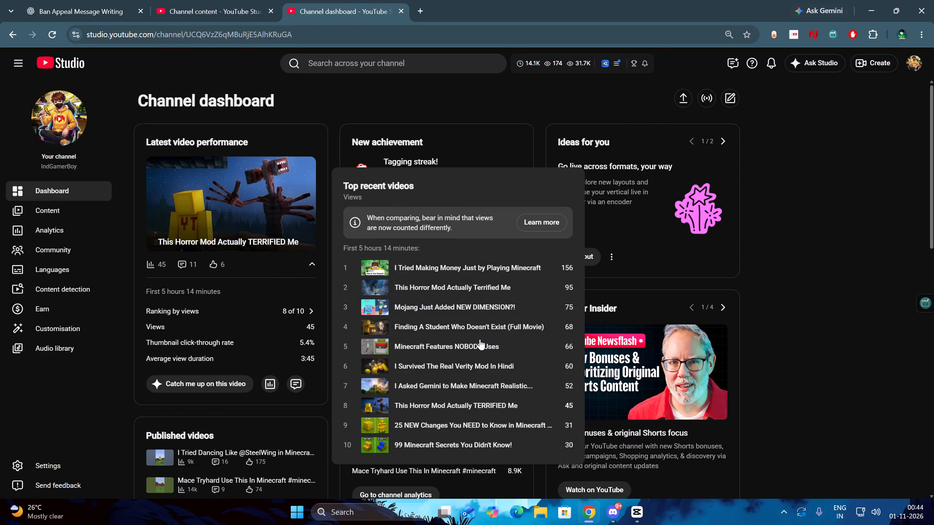
scroll(542, 368, down, 4)
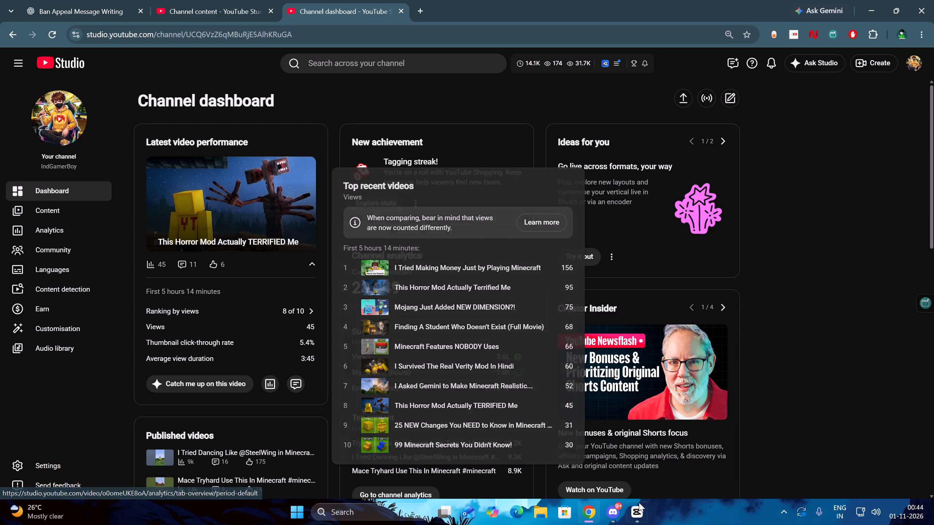
Switch to CapCut and replay the voiceover across the "Puri Hunger" and "bar" captions.
click(630, 514)
click(718, 374)
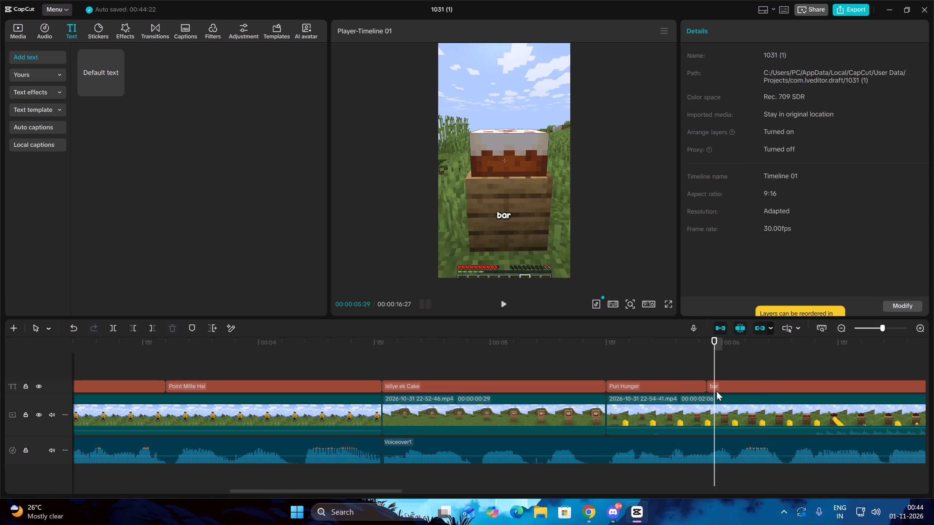
click(717, 391)
key(Up)
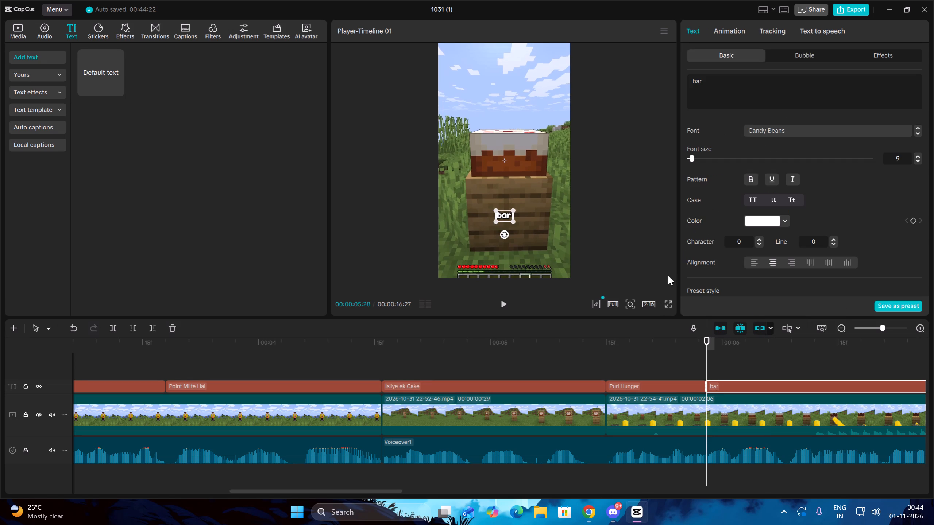
key(space)
key(space)
key(Up)
key(Up)
key(space)
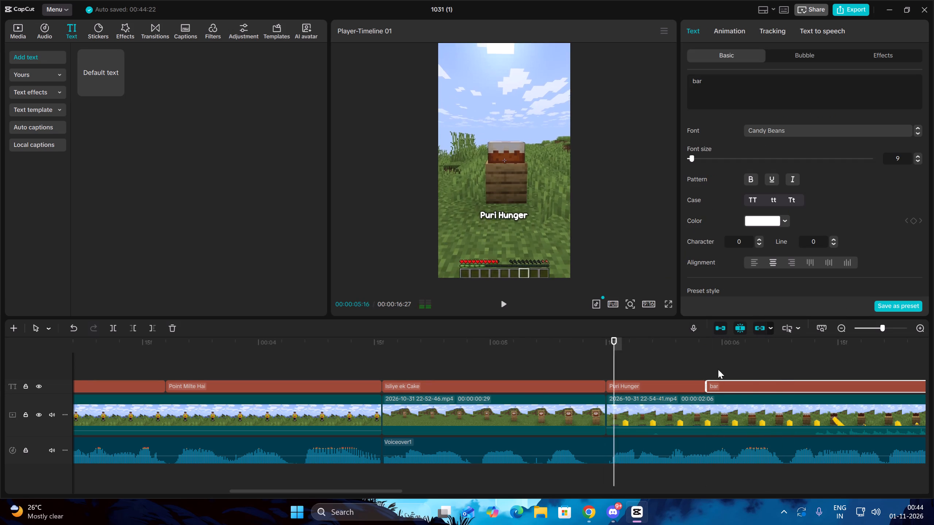
key(space)
click(684, 386)
key(space)
key(space)
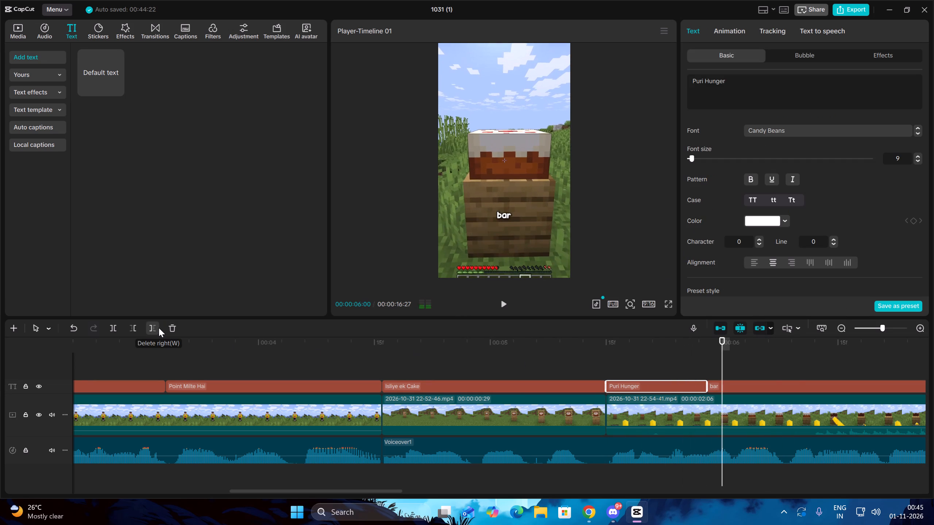
key(space)
key(space)
Extend the "bar" caption's text to "bar Ko" and apply title case.
click(757, 390)
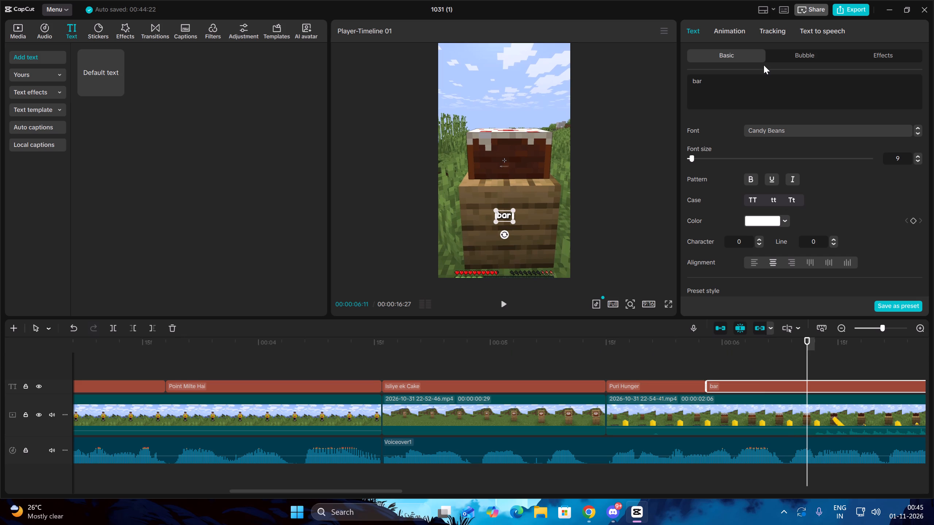
click(764, 65)
click(742, 98)
key(space)
text(Ko)
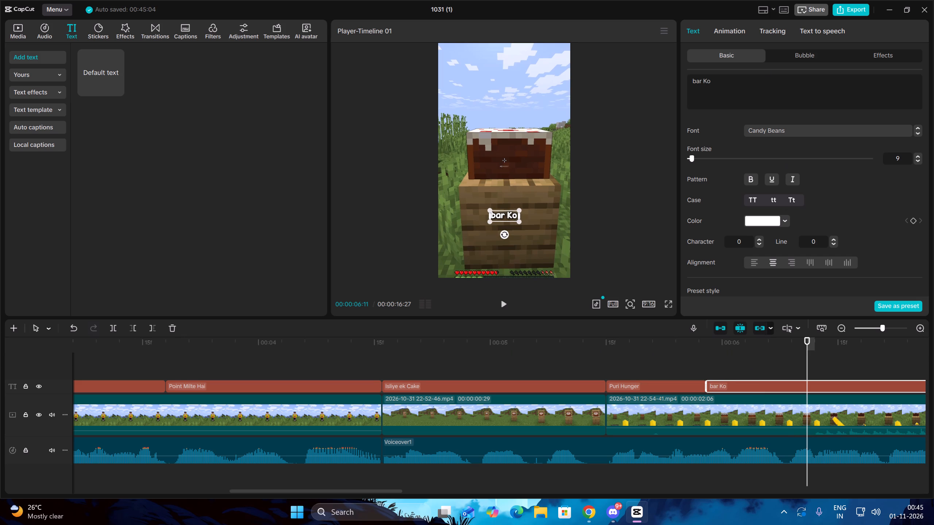
click(793, 204)
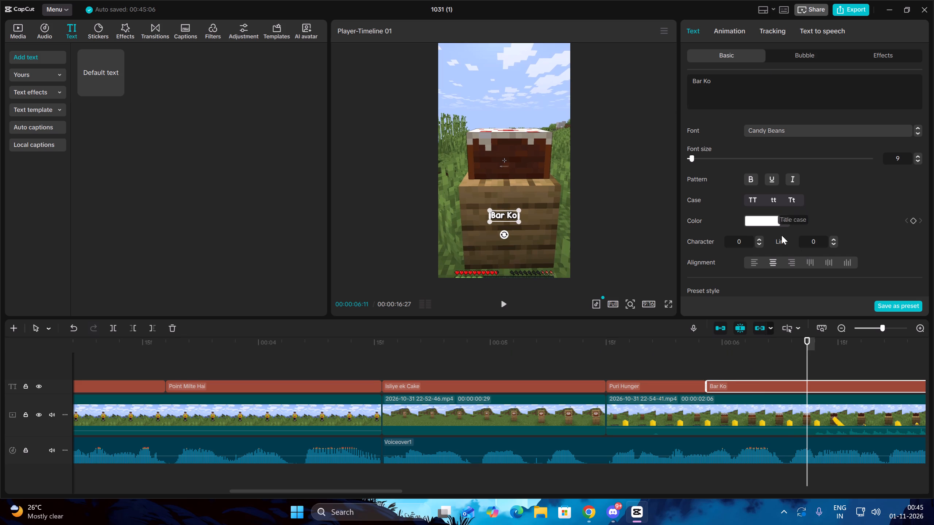
Replay from the start of the "Bar Ko" caption and split it at 00:00:06:11.
click(712, 376)
key(Up)
click(716, 386)
key(space)
key(space)
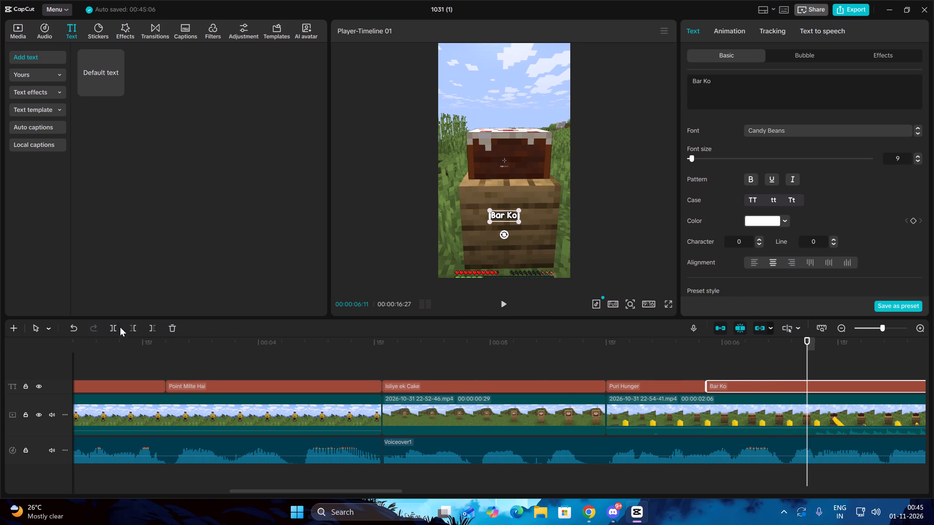
click(119, 325)
Listen to the voiceover after the split and replace the new caption segment's text with "Restore".
key(space)
key(space)
drag(754, 89, 688, 79)
key(BackSpace)
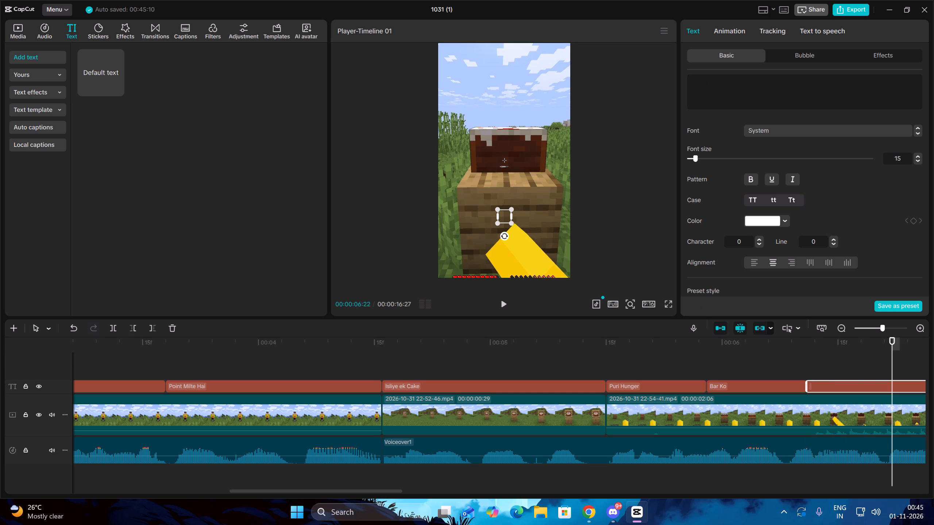
text(Re)
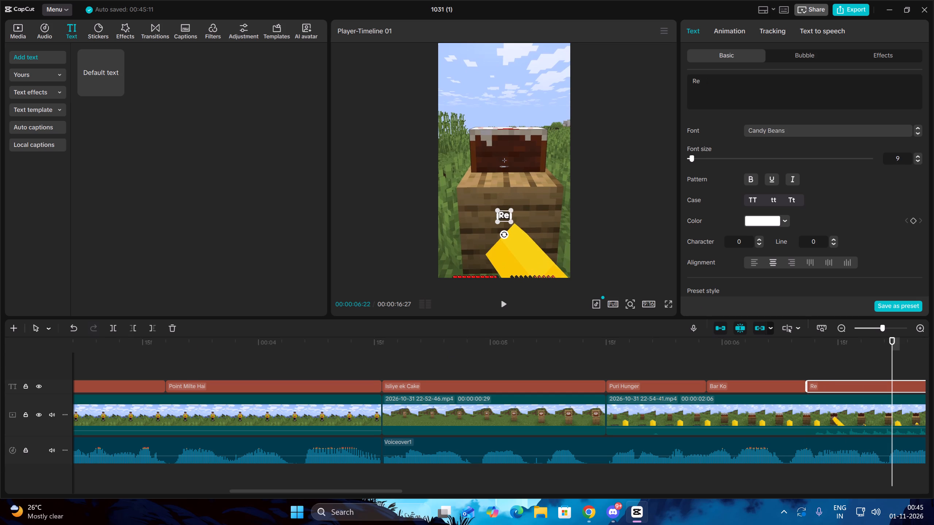
text(store)
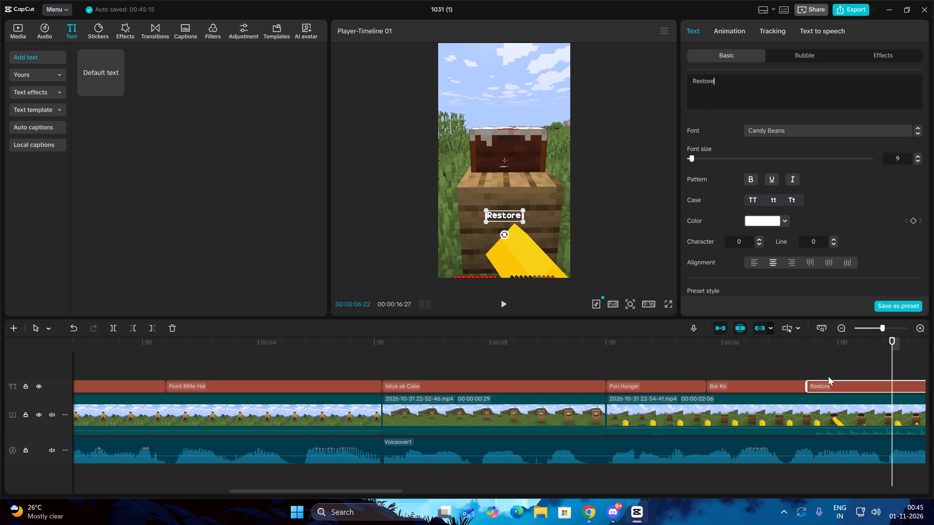
Replay from the start of the "Restore" caption and split it at 00:00:06:28.
click(828, 365)
key(Up)
click(828, 386)
key(space)
key(space)
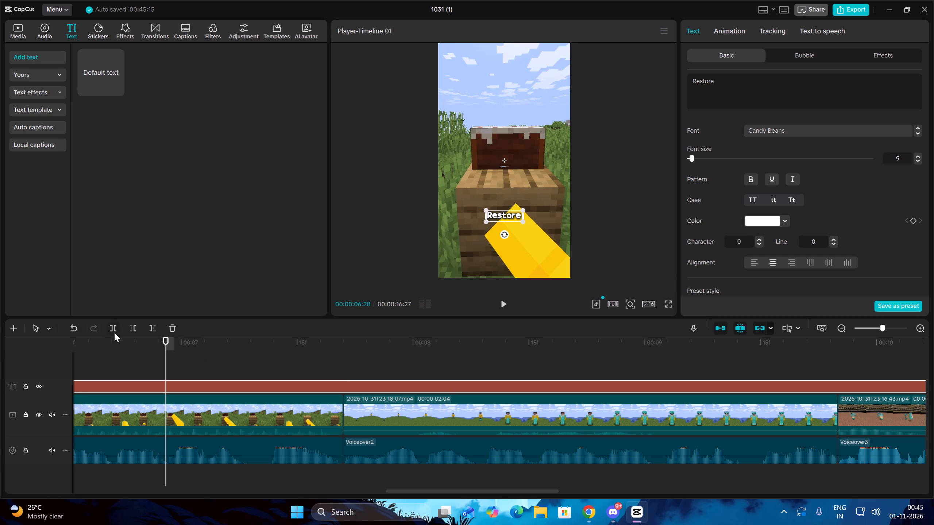
click(114, 330)
Listen to the voiceover after the split and replace the new caption segment's text with "Kar Skta hai".
key(space)
key(space)
drag(744, 92, 654, 77)
key(BackSpace)
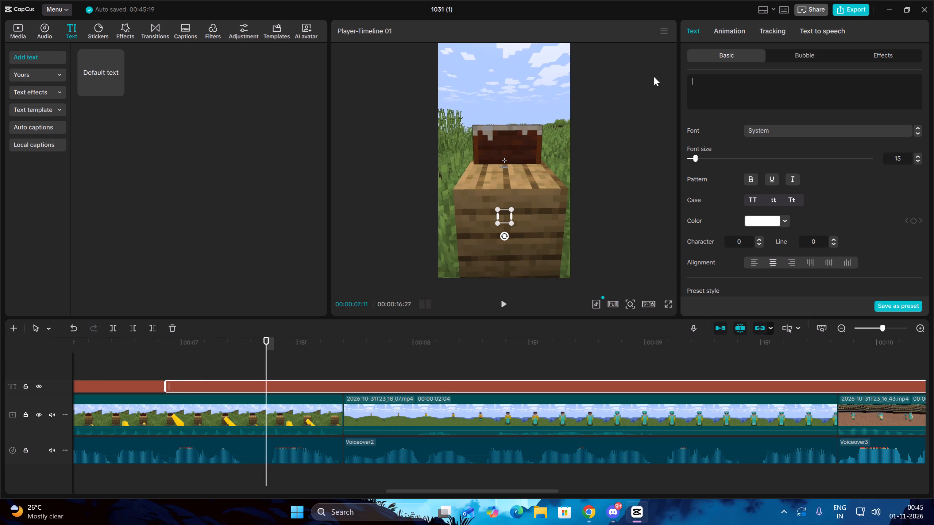
text(Kar Skta hai)
Play on through the "Kar Skta hai" caption and split it at the next clip's start, 00:00:07:21.
click(505, 298)
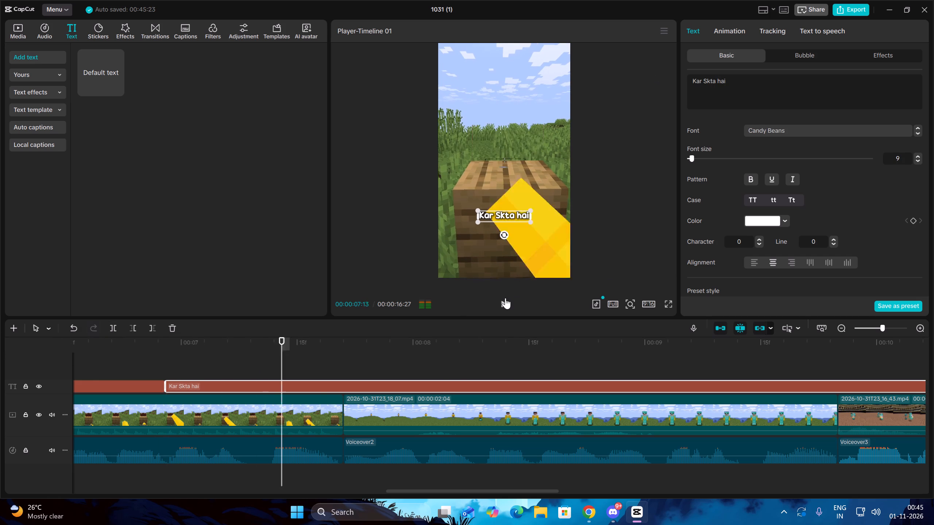
key(Up)
click(105, 329)
click(113, 328)
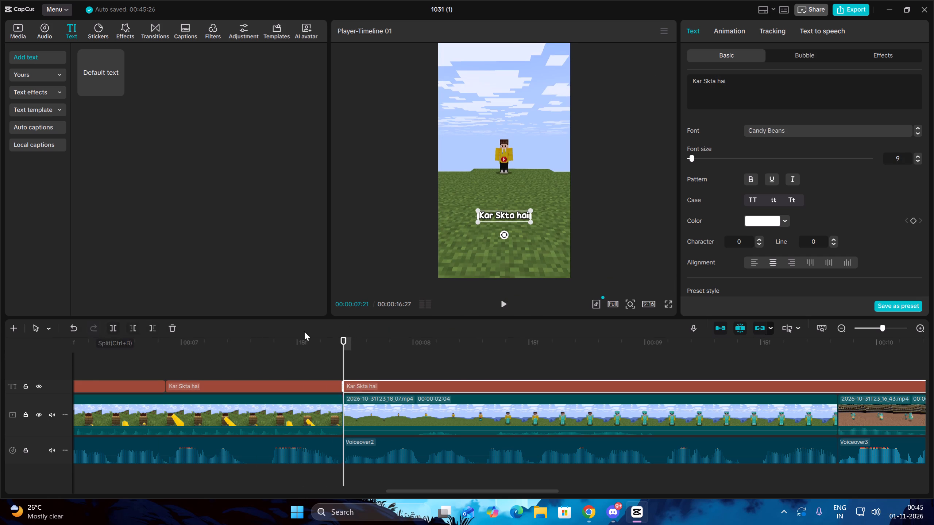
Listen to the voiceover after the split and replace the new caption segment's text with "Ye Chez".
key(space)
key(space)
drag(771, 83, 666, 70)
key(BackSpace)
text(Ye Chez)
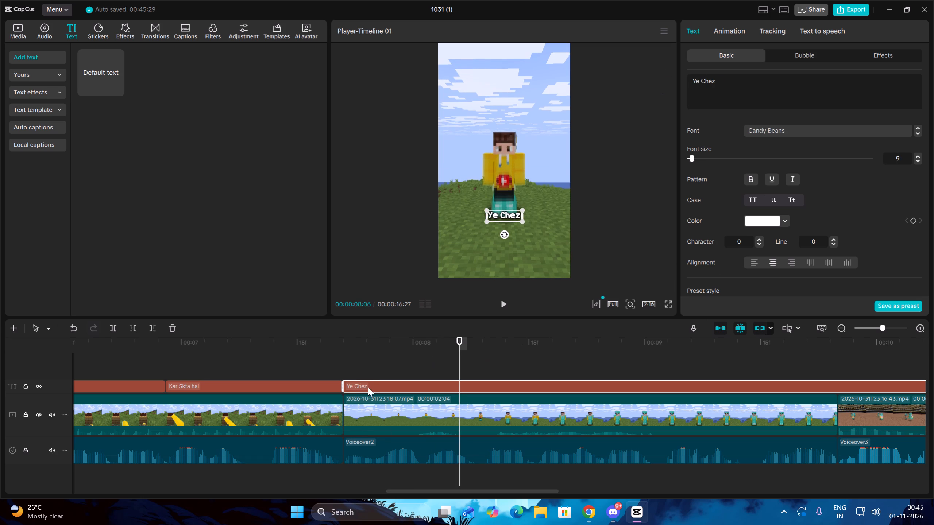
Replay from the start of the "Ye Chez" caption and split it at 00:00:08:08.
click(368, 372)
key(Up)
click(373, 386)
key(space)
key(space)
click(112, 326)
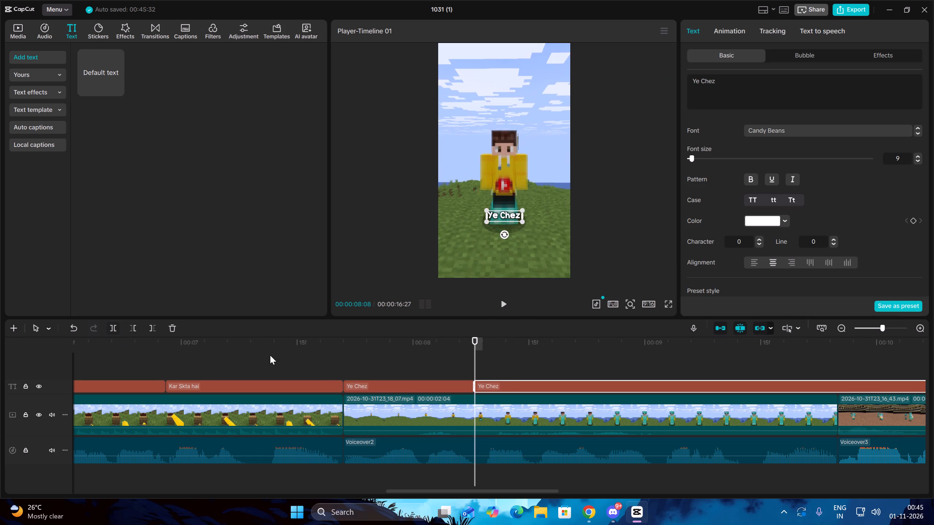
Listen to the voiceover after the split and replace the new caption segment's text with "Pvp Mai".
key(space)
key(space)
drag(745, 101, 676, 81)
key(BackSpace)
text(Pvp Mai)
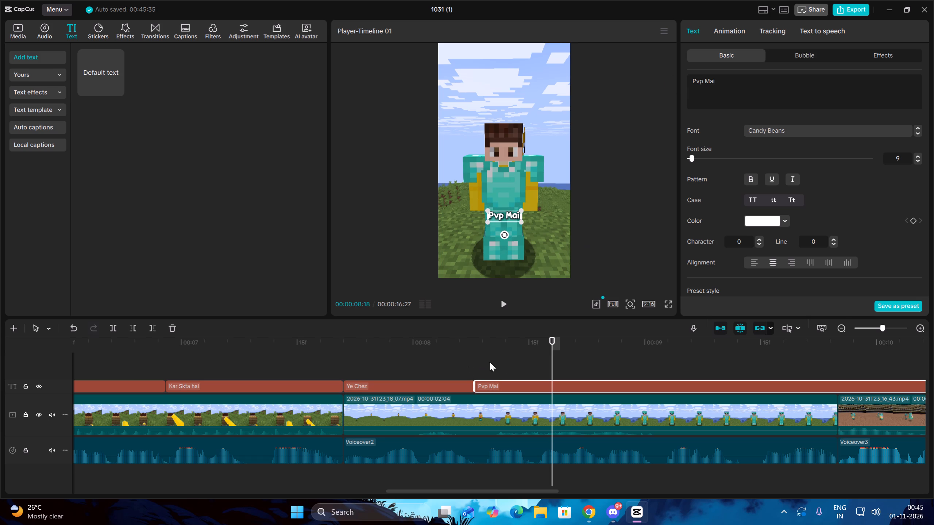
Replay from the start of the "Pvp Mai" caption and split it at 00:00:08:24.
click(500, 361)
key(Up)
click(499, 392)
key(space)
key(space)
click(110, 328)
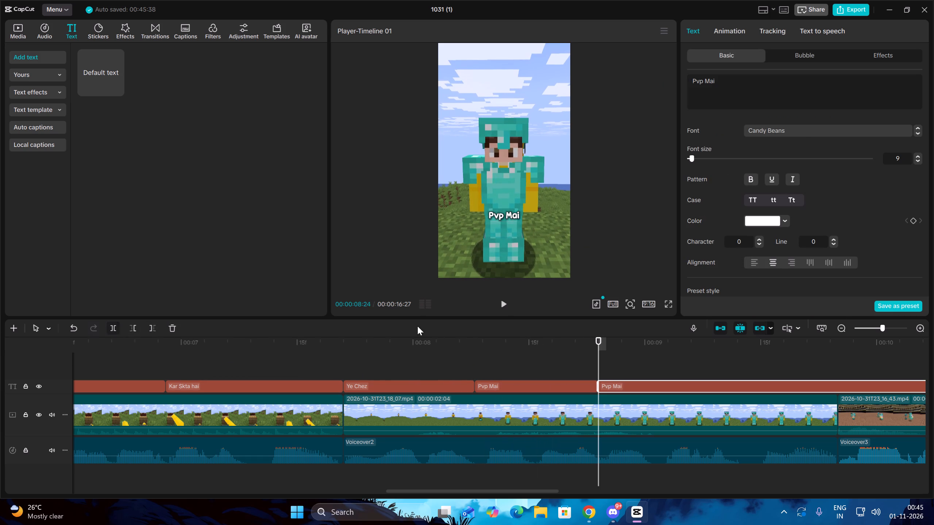
Replace the text of the new caption segment starting at 00:00:08:24 with "Help kar".
drag(794, 98, 657, 75)
key(BackSpace)
text(Help kar)
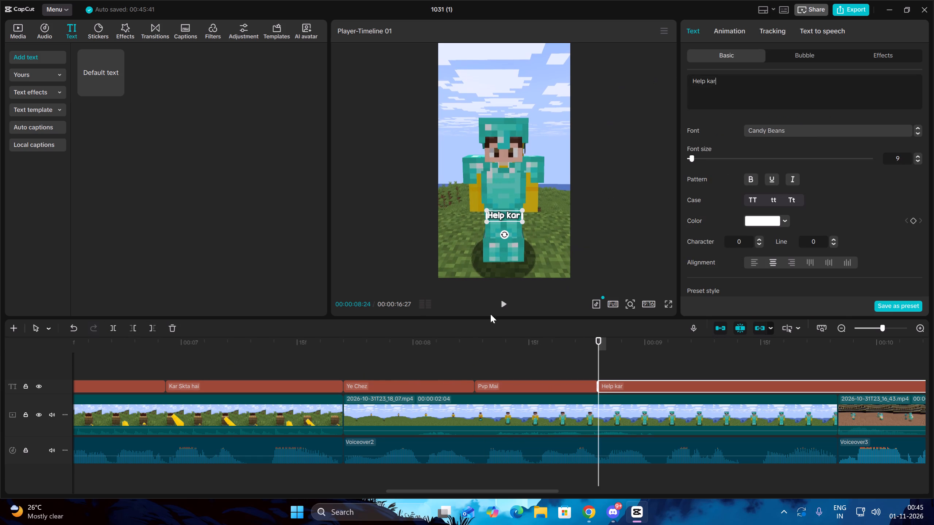
Play the voiceover through the "Help kar" caption and split it at 00:00:09:04.
click(503, 306)
key(space)
click(115, 329)
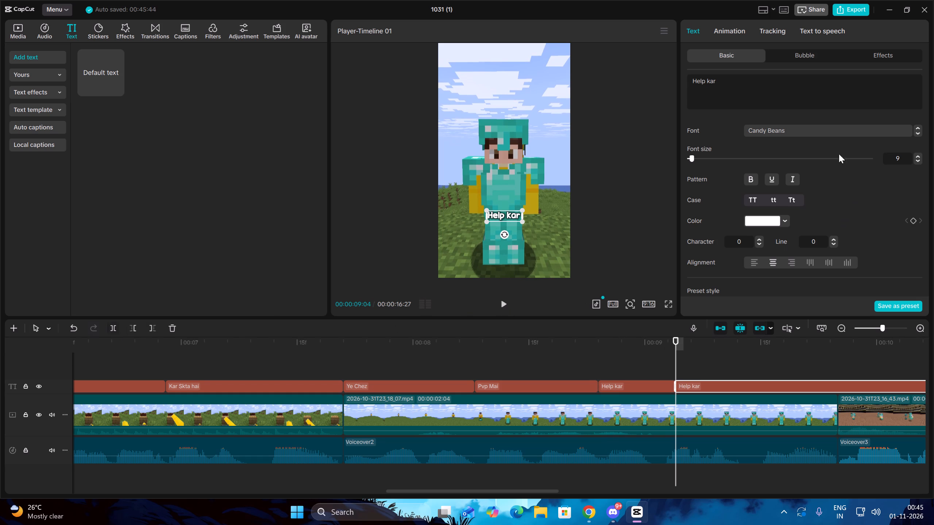
Replace the text of the new caption segment starting at 00:00:09:04 with "Skte Hai!".
drag(772, 110, 667, 106)
drag(744, 88, 669, 67)
key(BackSpace)
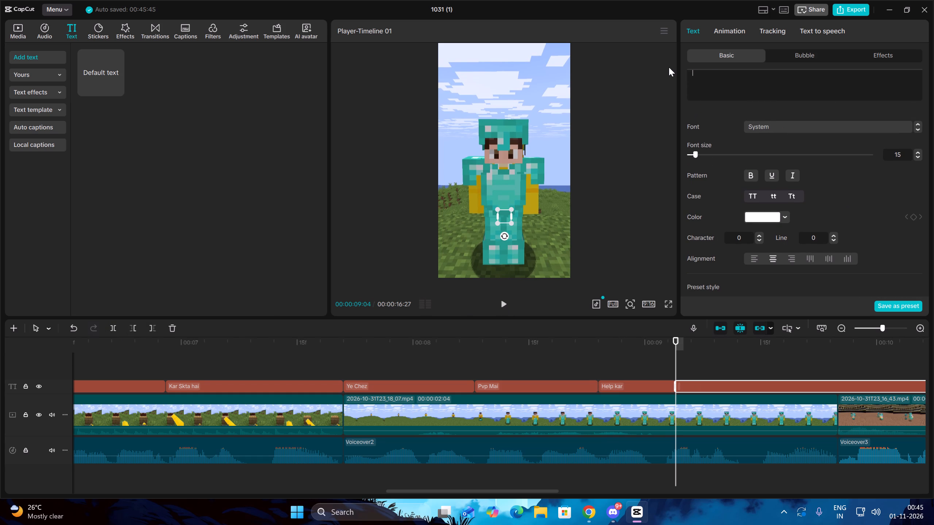
text(Skte Hai!)
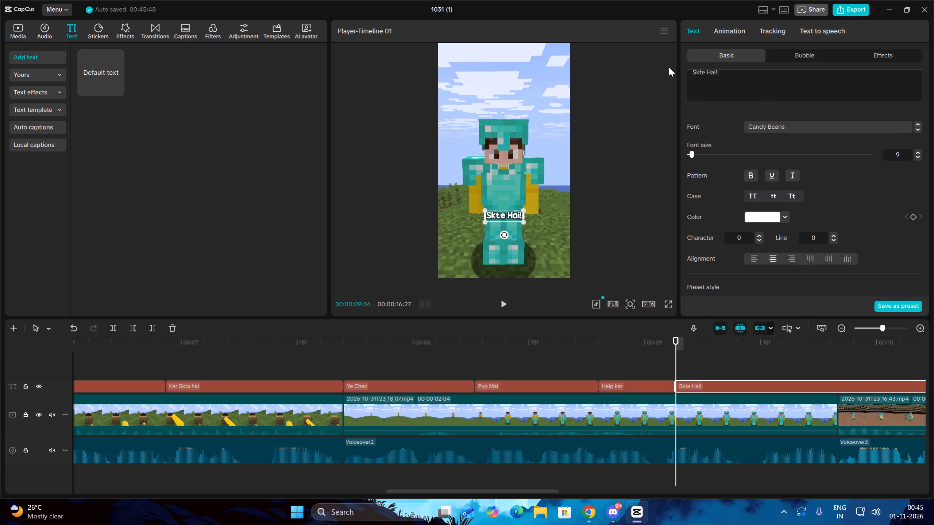
Play on through the "Skte Hai!" caption and split it at the next clip's start, 00:00:09:25.
drag(495, 310, 499, 310)
click(505, 304)
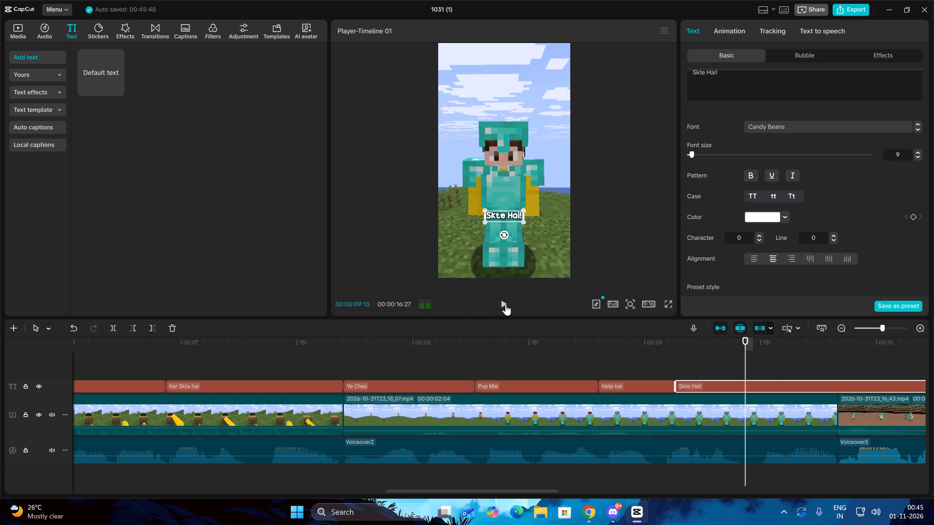
key(Up)
click(108, 327)
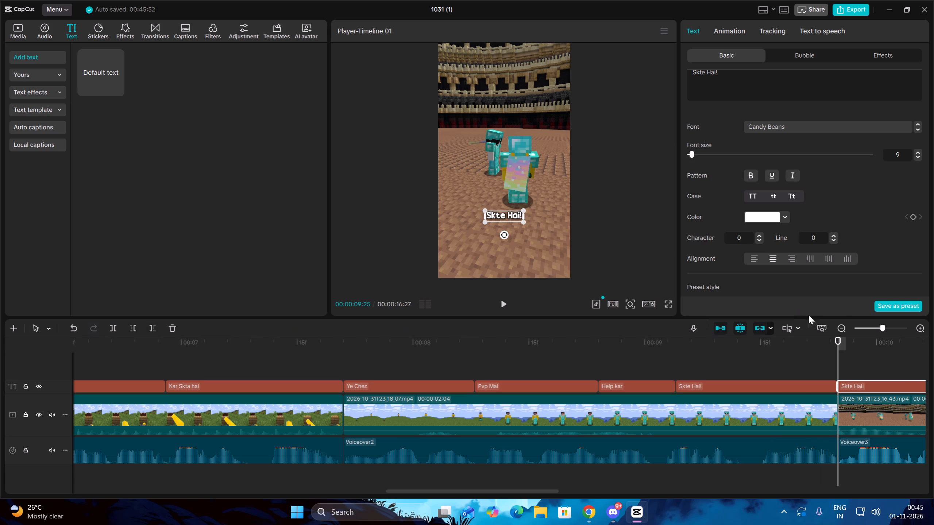
Listen to the voiceover after the split and replace the new caption segment's text with "Fight Ke".
drag(889, 357, 932, 348)
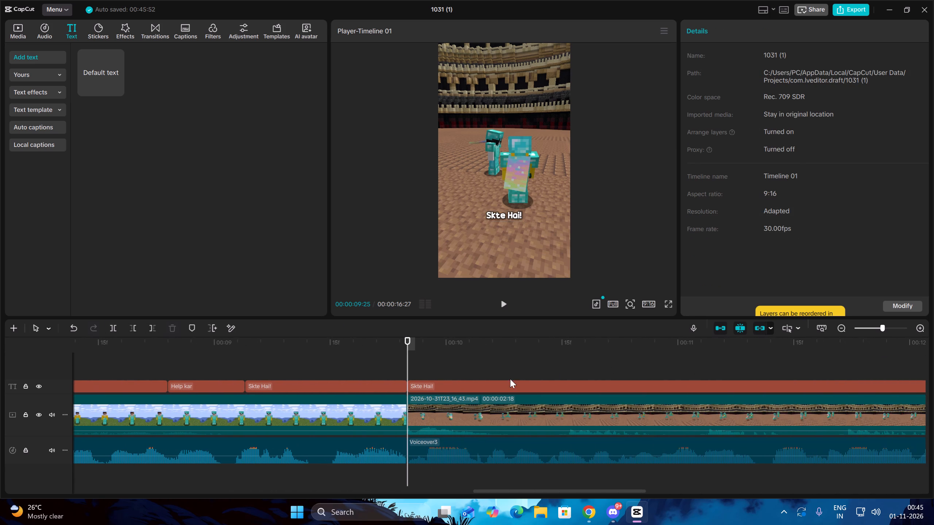
click(463, 384)
key(space)
key(space)
drag(748, 82, 671, 74)
key(BackSpace)
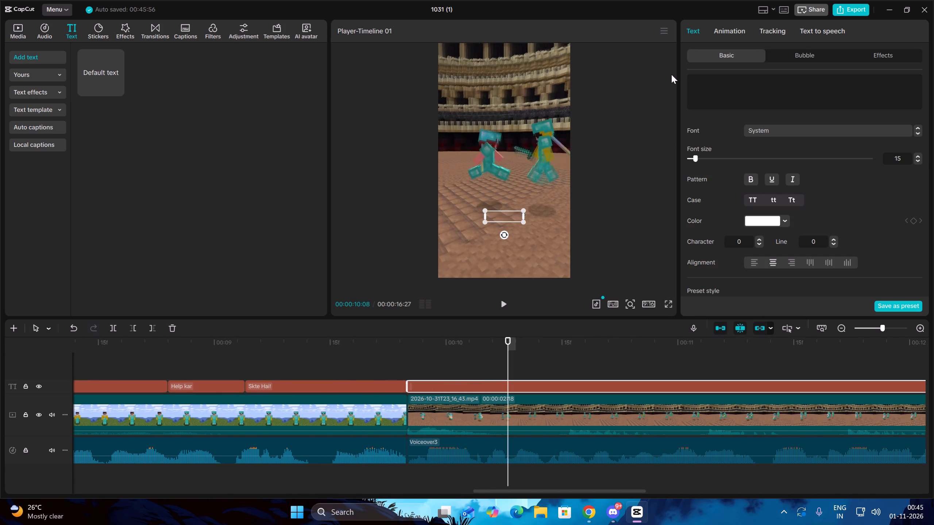
text(Fight Ke)
Replay from the start of the "Fight Ke" caption and split it at 00:00:10:08.
click(476, 359)
key(Up)
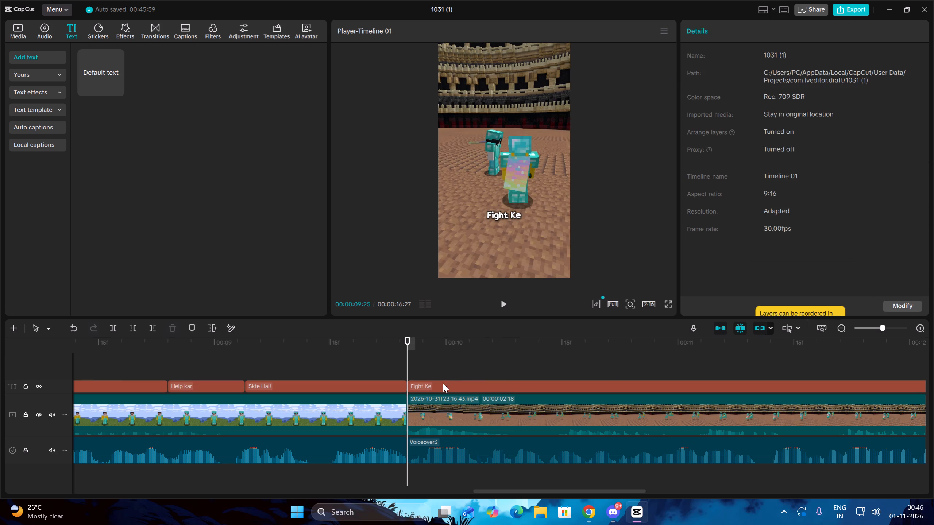
click(443, 383)
key(space)
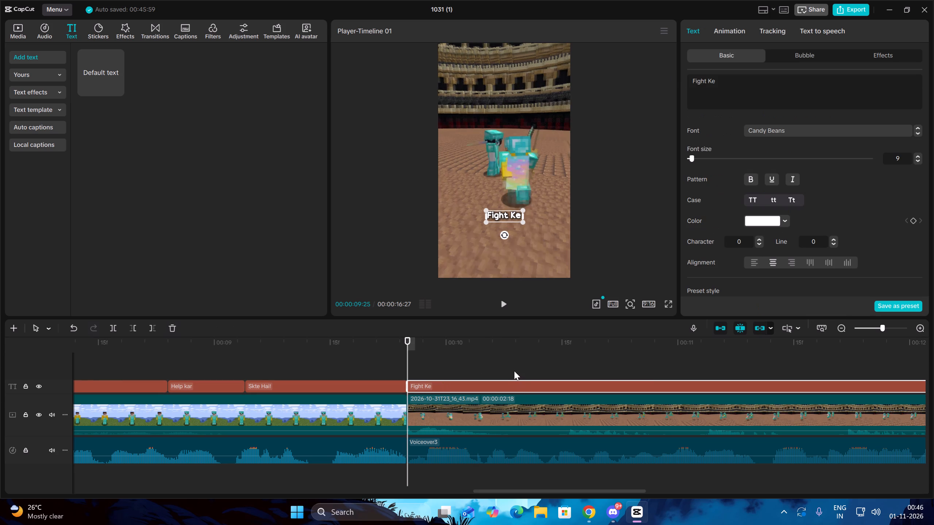
key(space)
click(116, 332)
Replace the text of the new caption segment starting at 00:00:10:08 with "Bech Mai".
drag(787, 96, 733, 86)
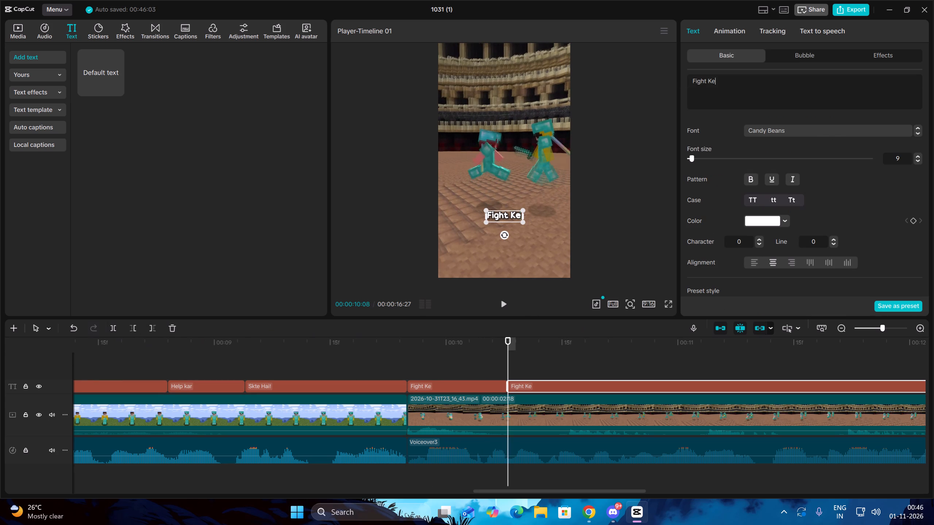
drag(733, 86, 665, 73)
key(BackSpace)
text(Bech Mai)
Play the voiceover through the "Bech Mai" caption and split it where the phrase ends.
click(500, 299)
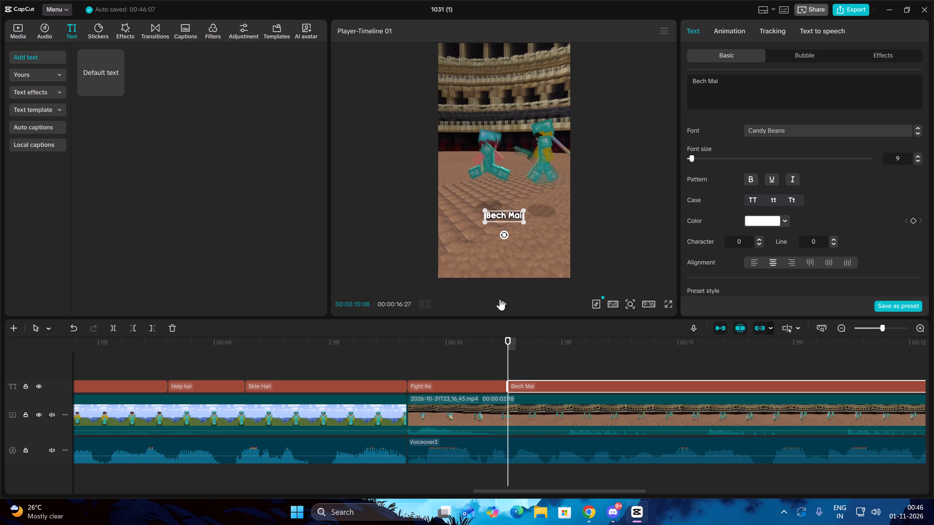
key(space)
click(116, 329)
Listen to the voiceover after the split and replace the new caption segment's text with "Kuch Bhi".
key(space)
key(space)
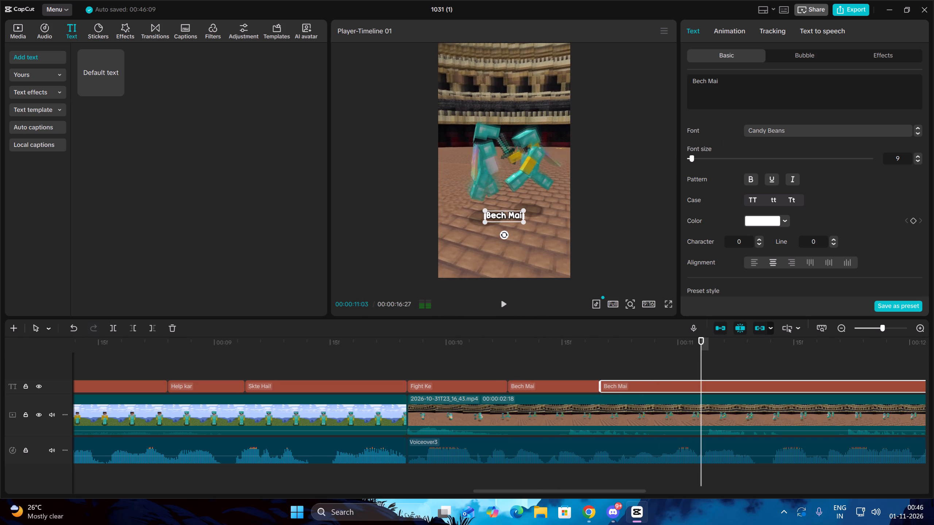
drag(750, 96, 648, 65)
key(BackSpace)
text(Kuch Bhi)
key(space)
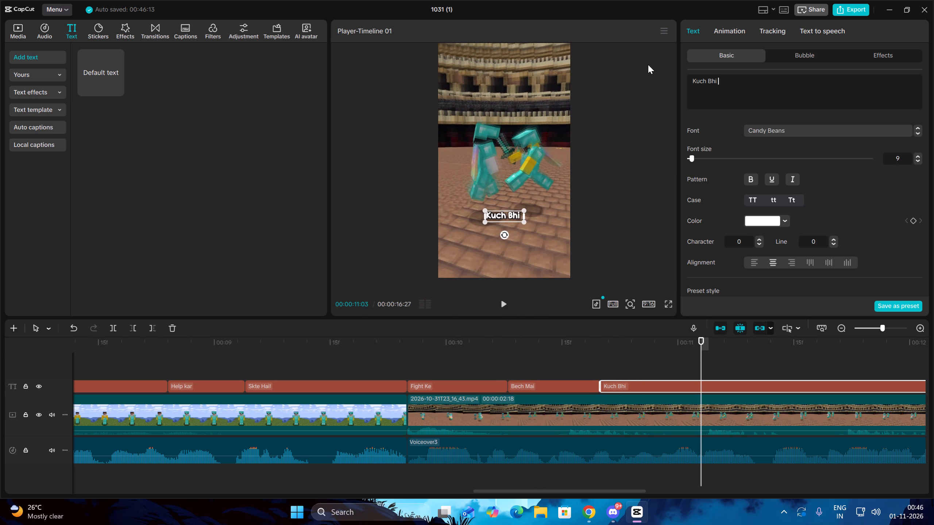
key(BackSpace)
Replay from the start of the "Kuch Bhi" caption and split it at 00:00:11:01.
click(649, 372)
key(Up)
click(647, 385)
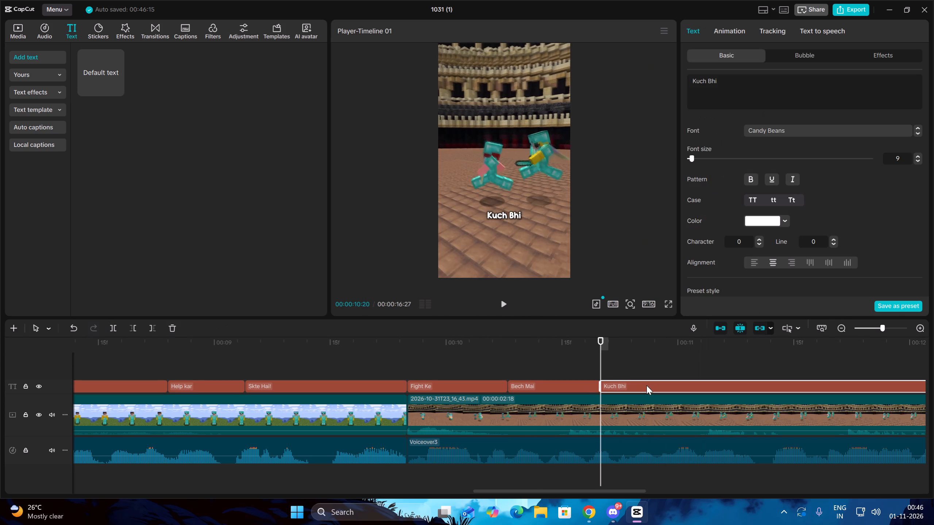
key(space)
key(space)
click(113, 321)
click(116, 331)
Replace the text of the caption segment starting at 00:00:11:01 with "Khana".
drag(765, 95, 744, 87)
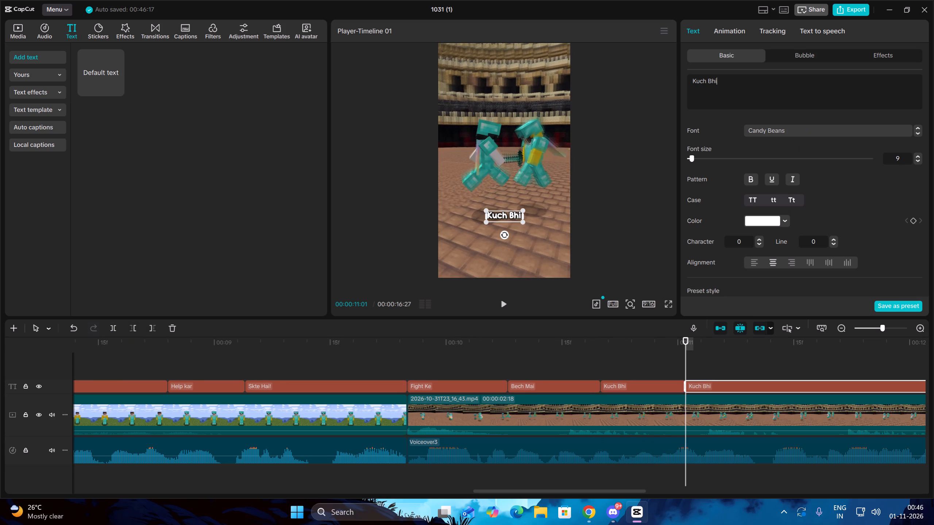
drag(744, 87, 650, 76)
key(BackSpace)
text(Khana)
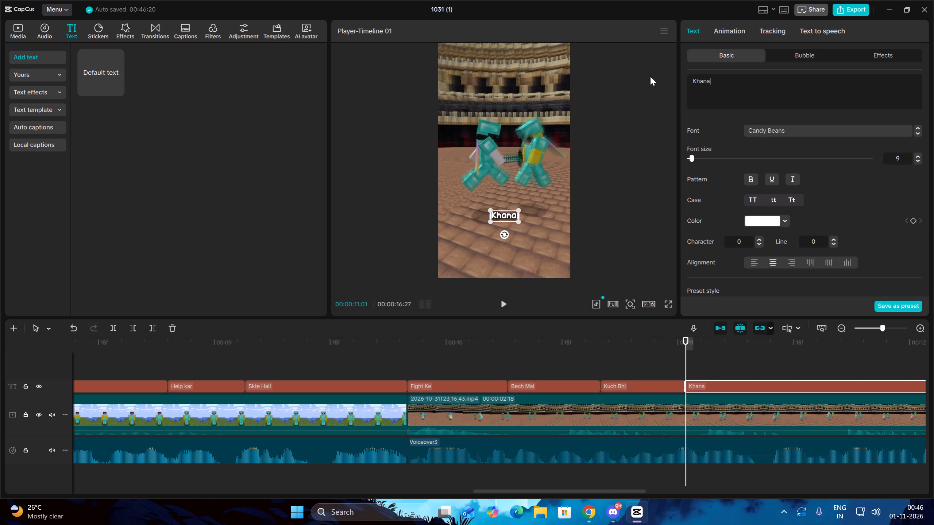
Play the voiceover through the "Khana" caption and split it at 00:00:11:09.
click(505, 301)
key(space)
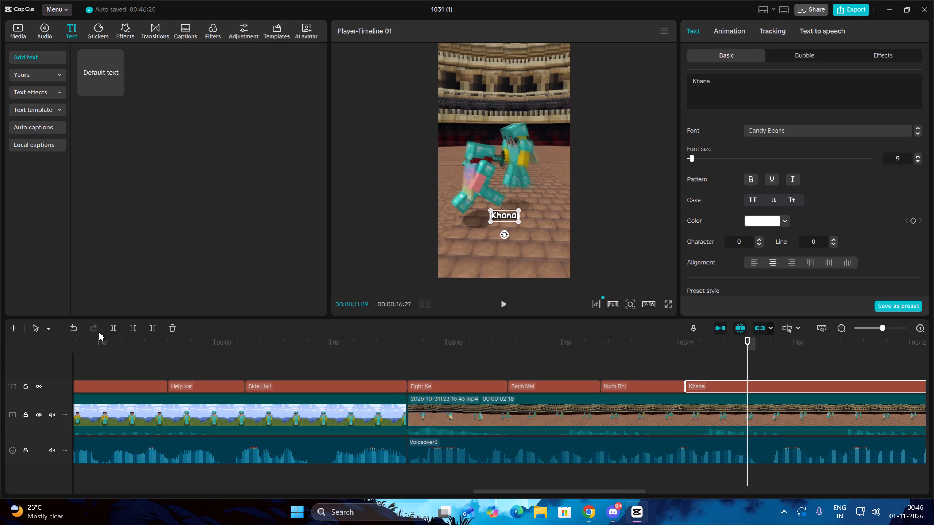
click(108, 328)
Replace the text of the caption segment starting at 00:00:11:09 with "Impossible".
drag(725, 92, 668, 78)
key(BackSpace)
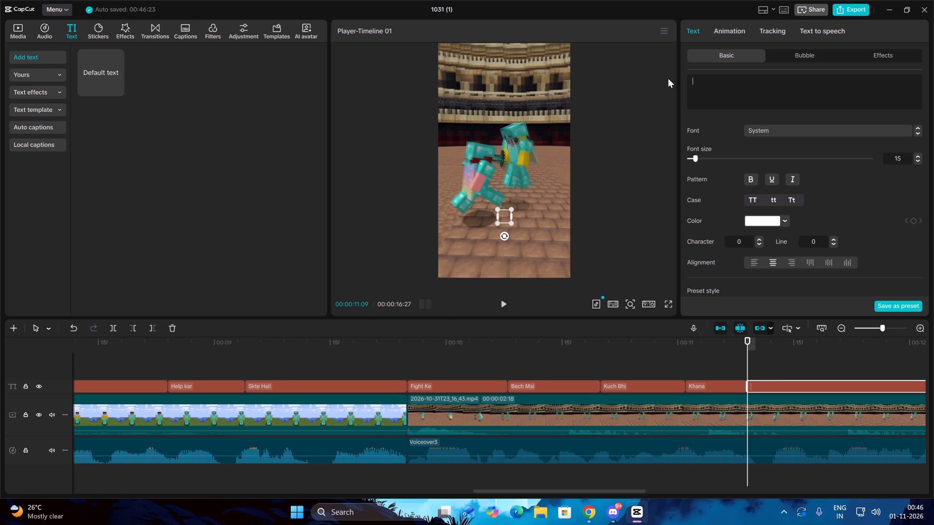
text(Impossible)
click(791, 200)
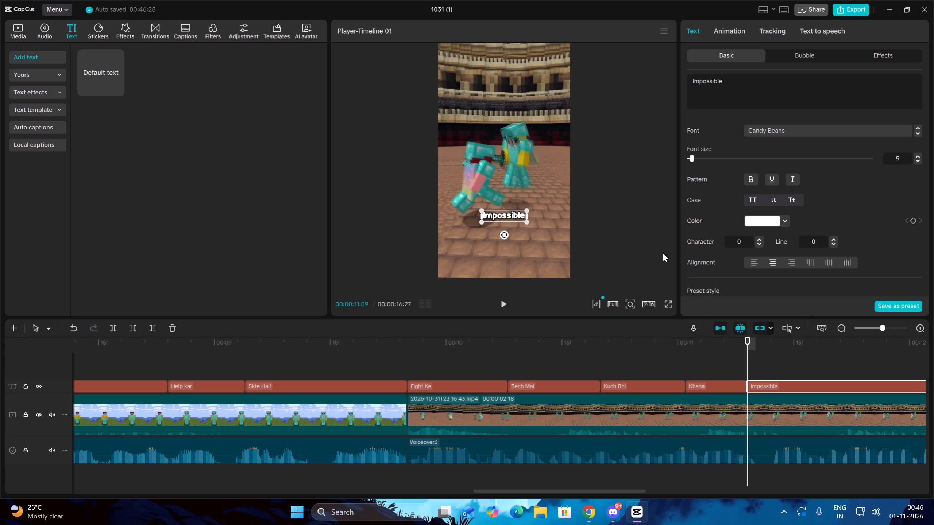
Play the voiceover through the "Impossible" caption and split it where the word ends, at 00:00:11:26.
click(506, 304)
key(space)
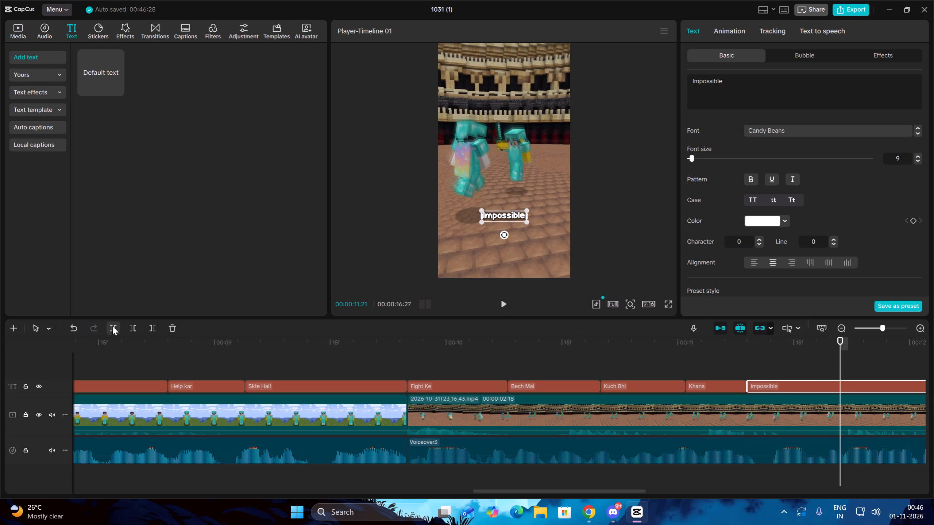
click(112, 326)
click(73, 326)
key(space)
key(space)
click(110, 328)
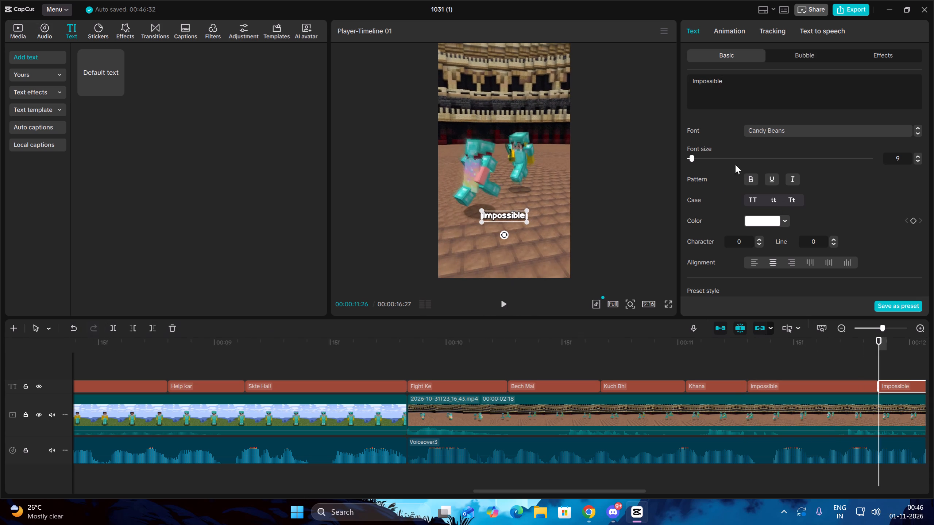
Replace the text of the caption segment starting at 00:00:11:26 with "Hojata Hai!".
drag(744, 94, 682, 75)
key(BackSpace)
text(Hojata Hai!)
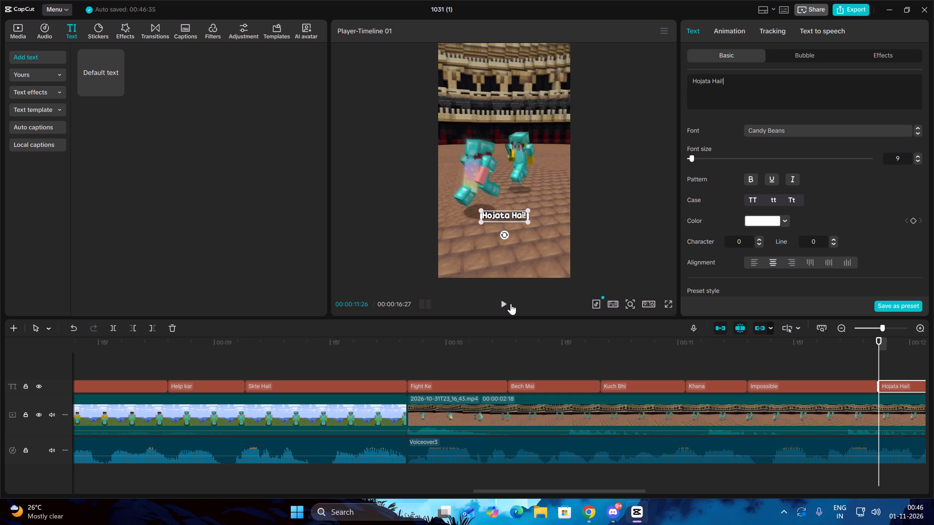
Play past the "Hojata Hai!" phrase and split its caption at the video clip boundary at 00:00:12:13.
click(506, 306)
key(space)
key(Up)
click(110, 323)
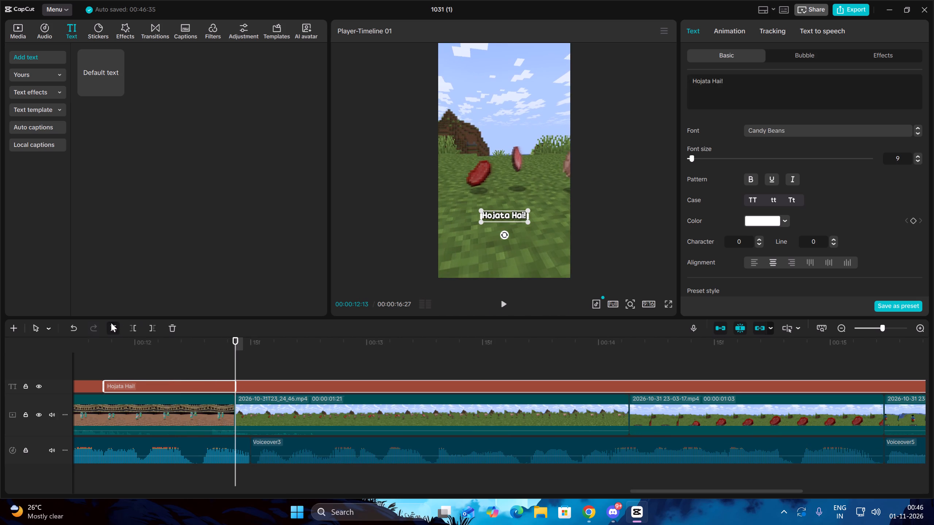
Listen to the voiceover after the split and replace the new caption segment's text with "Kyuki".
key(space)
key(space)
drag(752, 85, 657, 72)
key(BackSpace)
text(Kyuki)
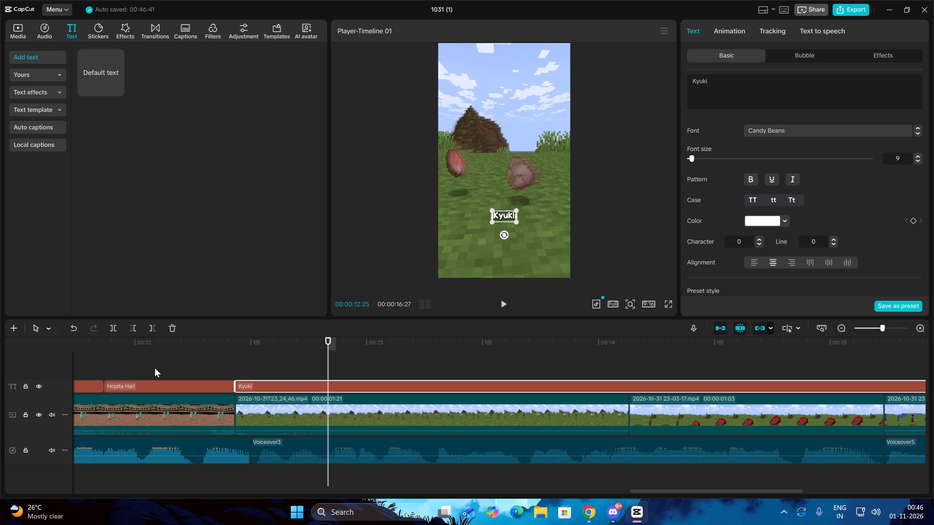
Replay from the start of the "Kyuki" caption and split it at 00:00:12:27.
click(285, 366)
key(Up)
click(271, 386)
key(Up)
key(space)
key(space)
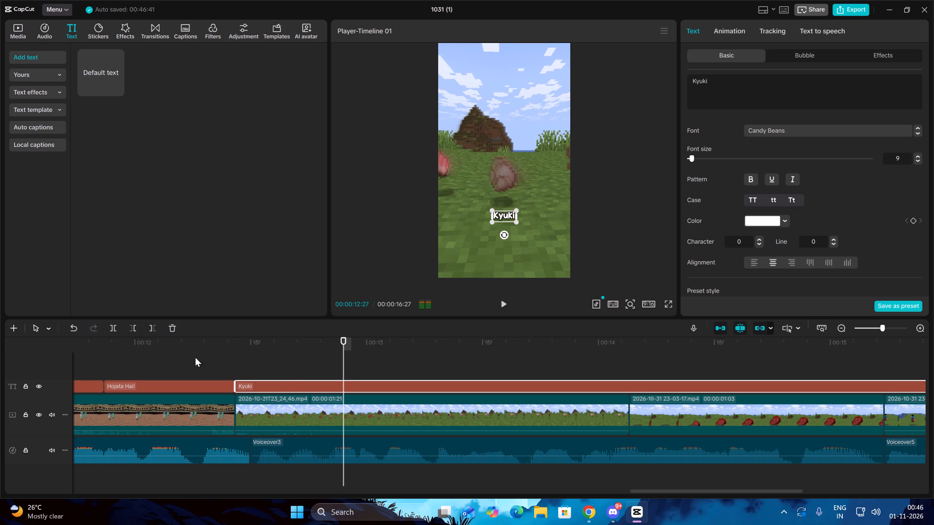
click(102, 326)
click(111, 330)
Listen to the following phrase and replace the new caption segment's text with "Har Ek item".
key(space)
key(space)
drag(742, 92, 670, 77)
key(BackSpace)
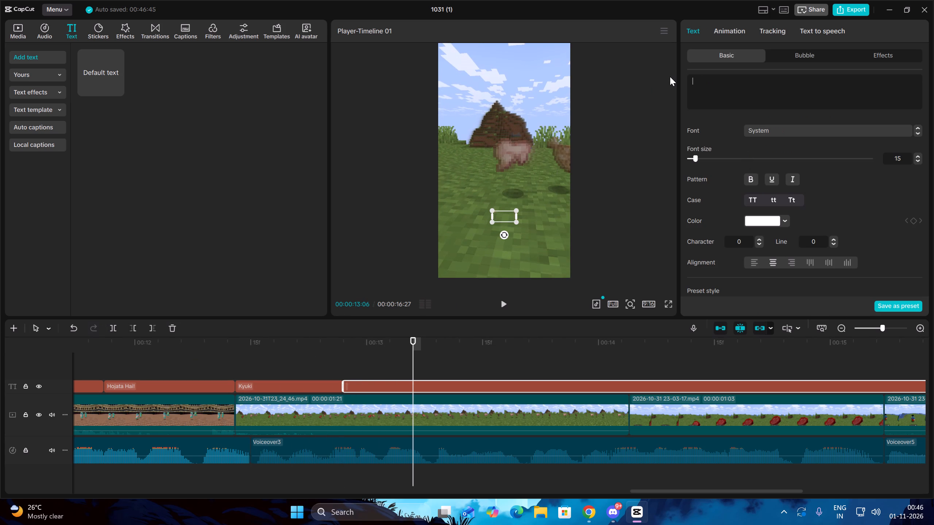
text(Har Ek T)
key(BackSpace)
text(item)
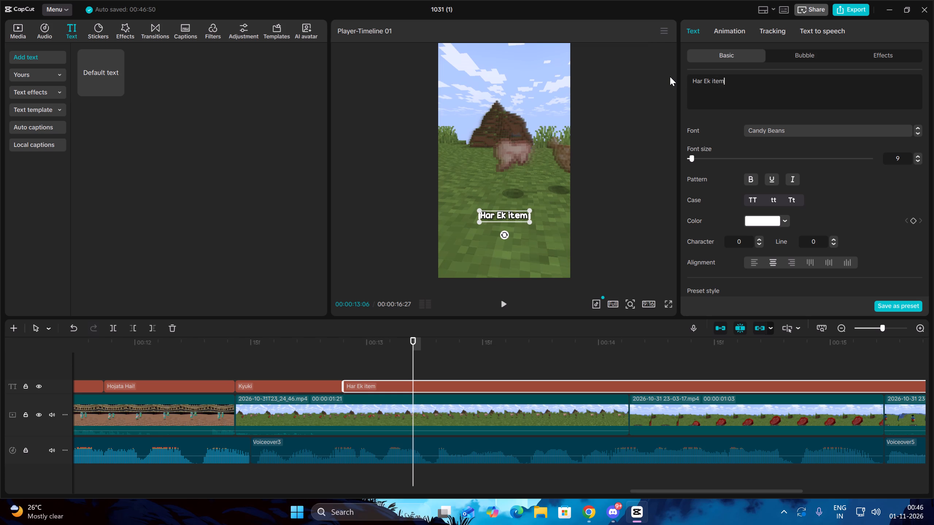
Replay from the start of the "Har Ek item" caption and split it at 00:00:13:11.
click(378, 366)
key(Up)
click(387, 381)
key(space)
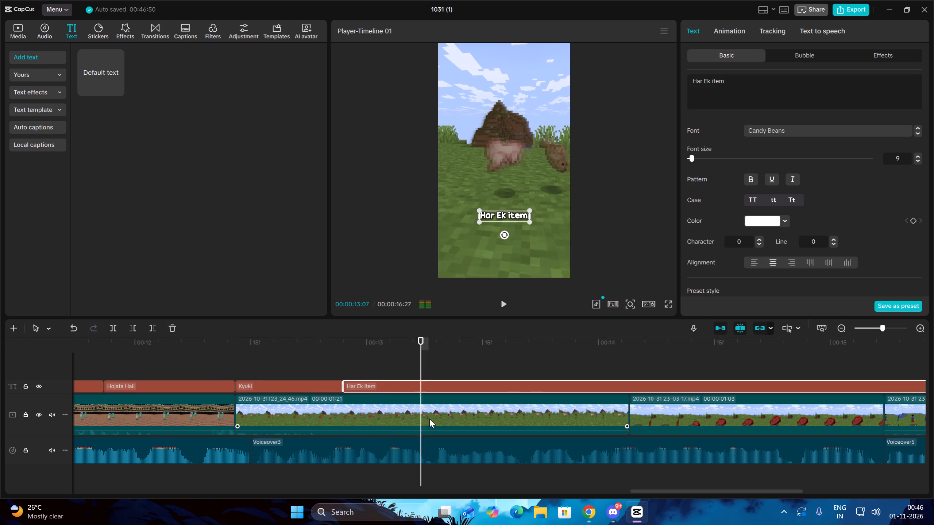
key(space)
click(116, 323)
Listen to the voiceover after the split and replace the new caption segment's text with "Is Tarha Ka".
key(space)
key(space)
drag(755, 90, 658, 76)
key(BackSpace)
text(Is Tarha)
key(space)
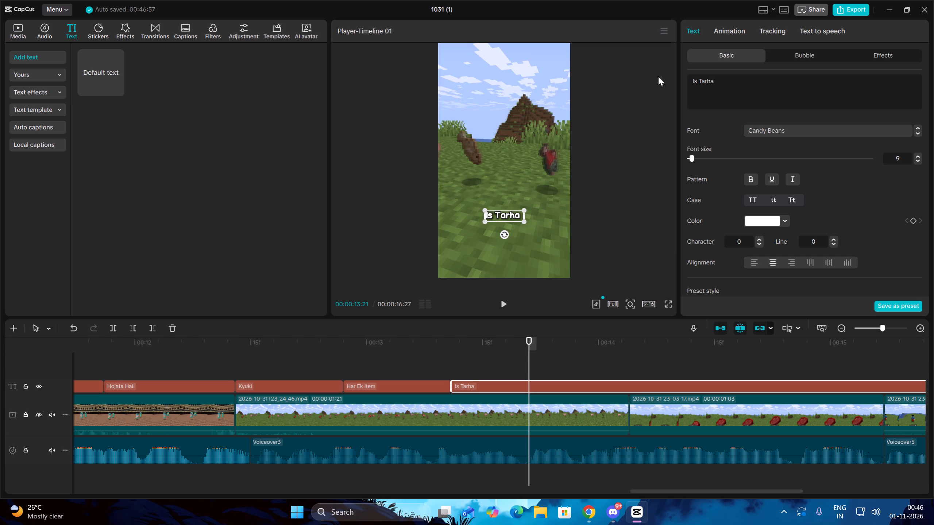
text(Ka)
Replay the voiceover from the start of the "Is Tarha Ka" caption and correct its text to "Is Tarha ki".
click(498, 364)
key(Up)
click(493, 386)
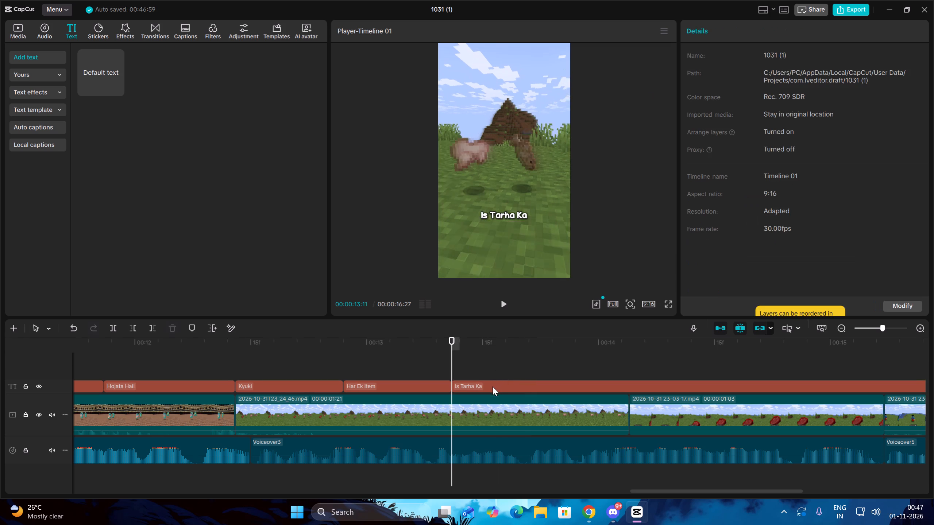
key(space)
key(space)
click(741, 89)
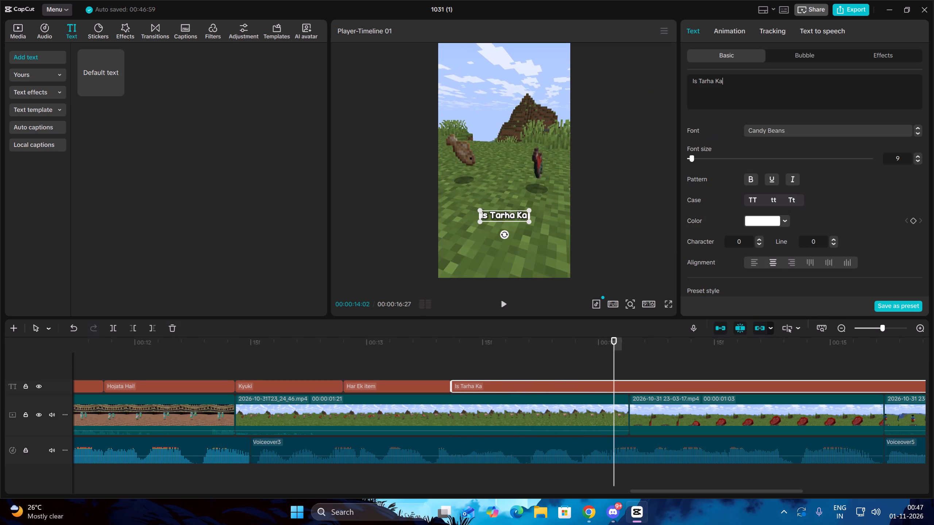
key(BackSpace)
key(BackSpace)
text(ki)
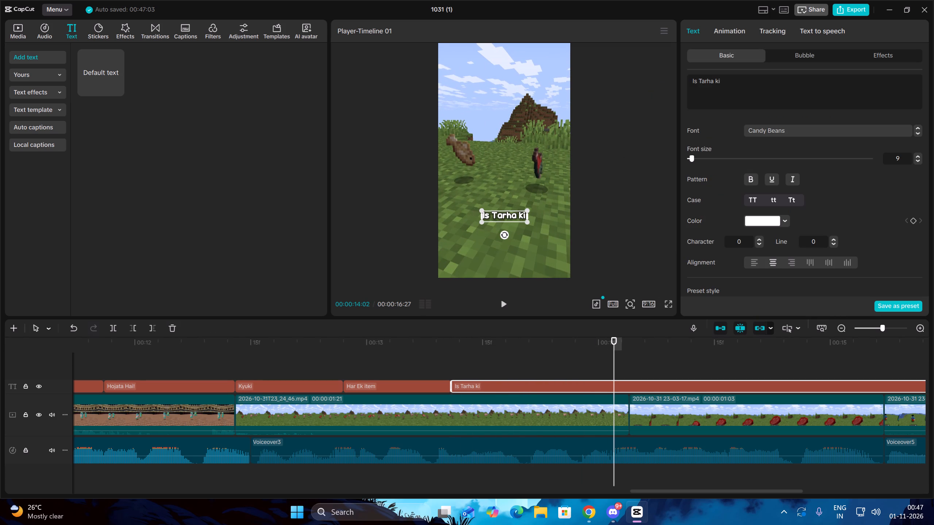
Split the "Is Tarha ki" caption at the video clip boundary at 00:00:14:04.
click(610, 359)
drag(613, 359, 630, 361)
click(624, 390)
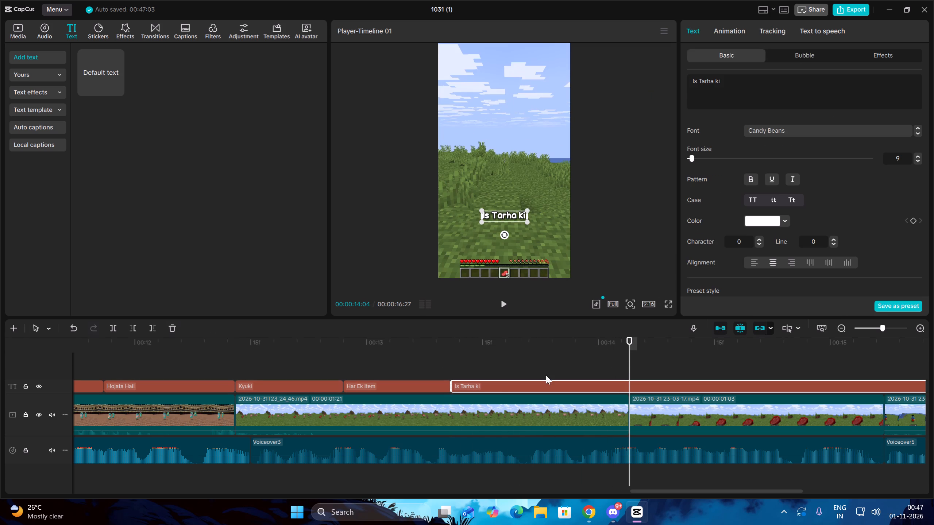
click(114, 326)
Listen to the voiceover around the split and replace the new caption segment's text with "Animation".
key(Up)
key(space)
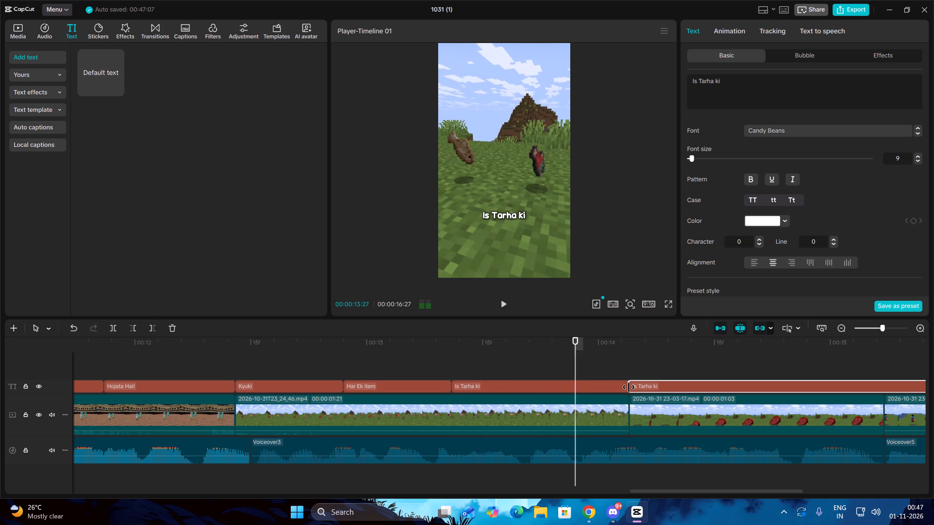
key(space)
key(space)
key(space)
drag(749, 93, 651, 75)
key(BackSpace)
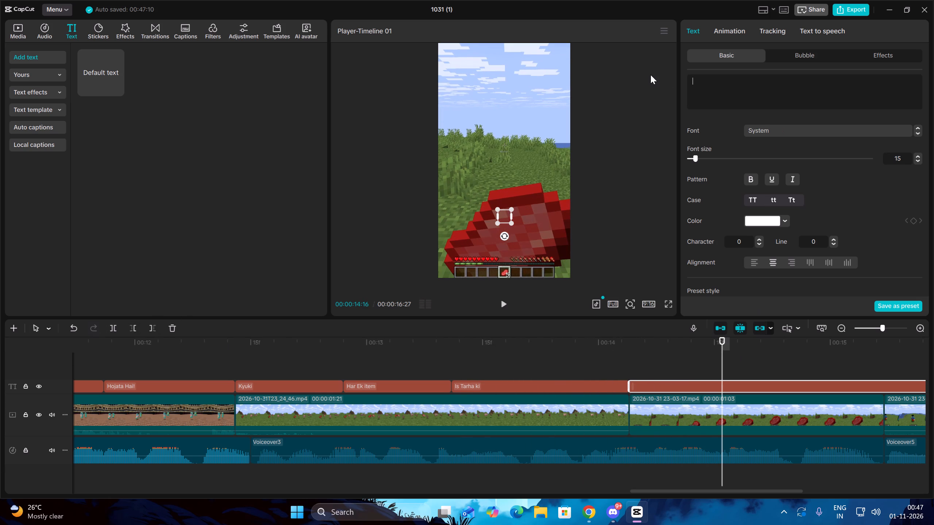
text(Anmi)
key(BackSpace)
key(BackSpace)
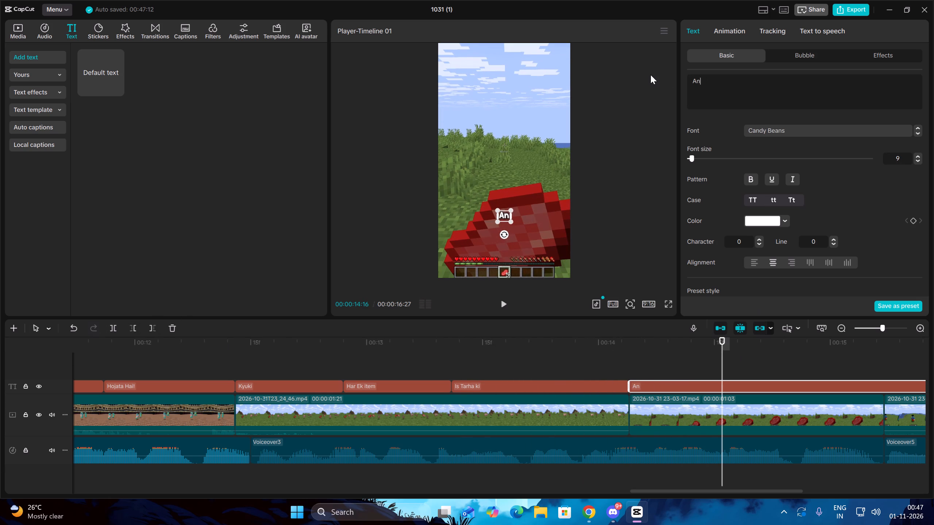
text(imation)
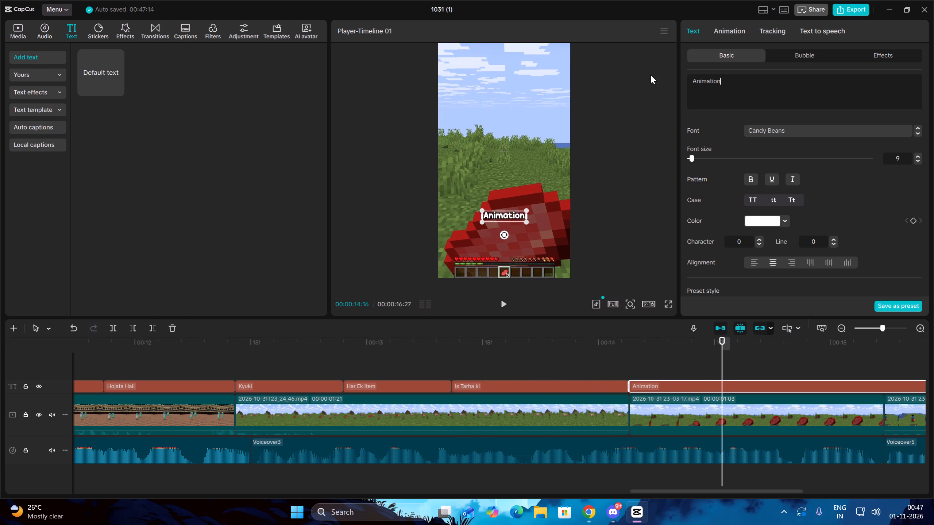
Replay from the start of the "Animation" caption and split it at 00:00:14:17.
drag(626, 366, 641, 370)
click(644, 386)
key(Up)
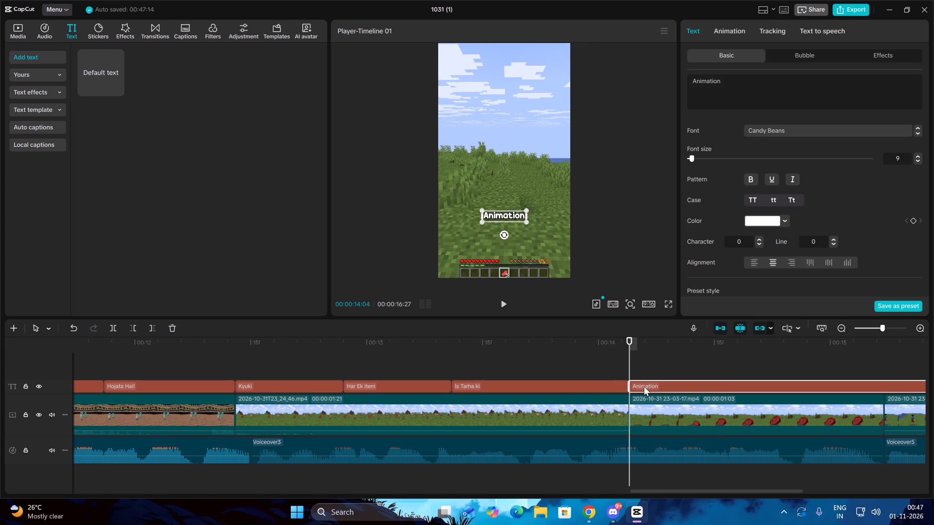
key(space)
key(space)
click(115, 330)
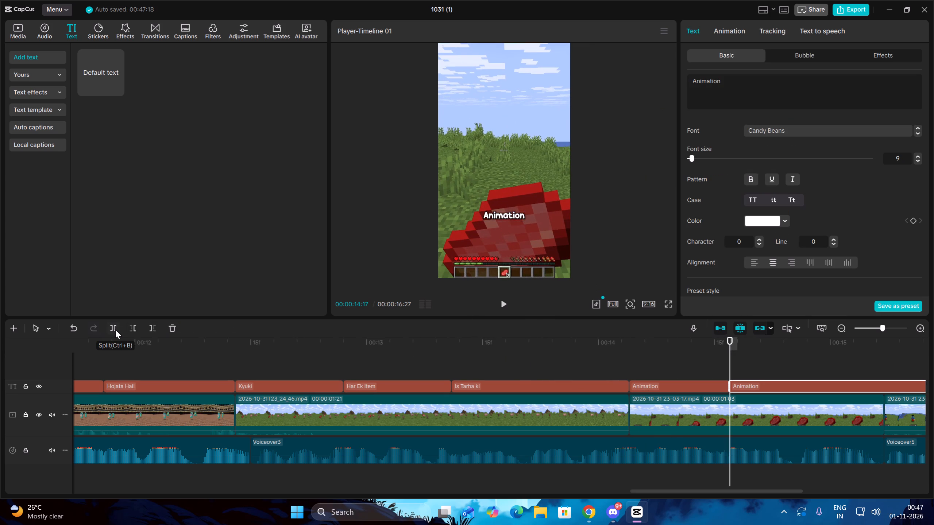
Listen to the voiceover after the split and replace the new caption segment's text with "Hoti hai".
key(space)
key(space)
drag(793, 88, 685, 71)
key(BackSpace)
text(Hoti hai)
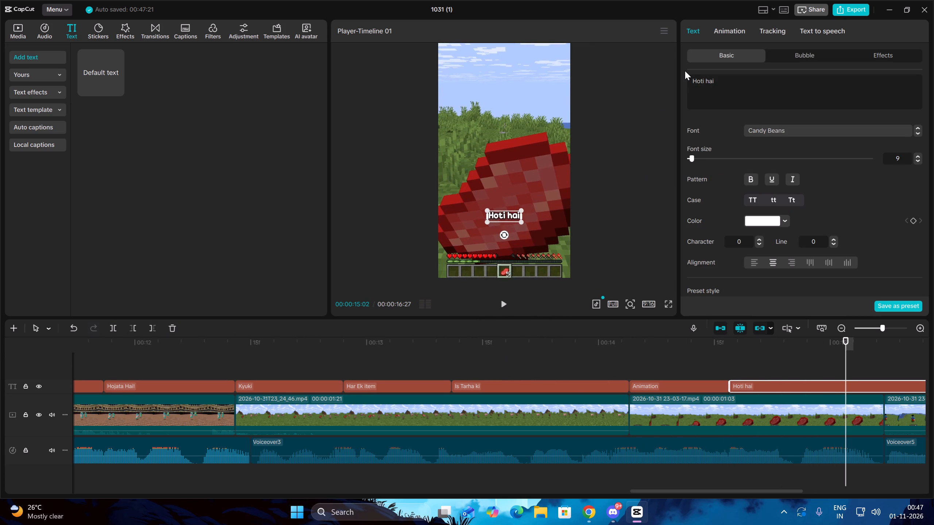
Replay from the start of the "Hoti hai" caption and split it at the clip boundary at 00:00:15:07.
click(765, 367)
key(Up)
click(769, 383)
key(space)
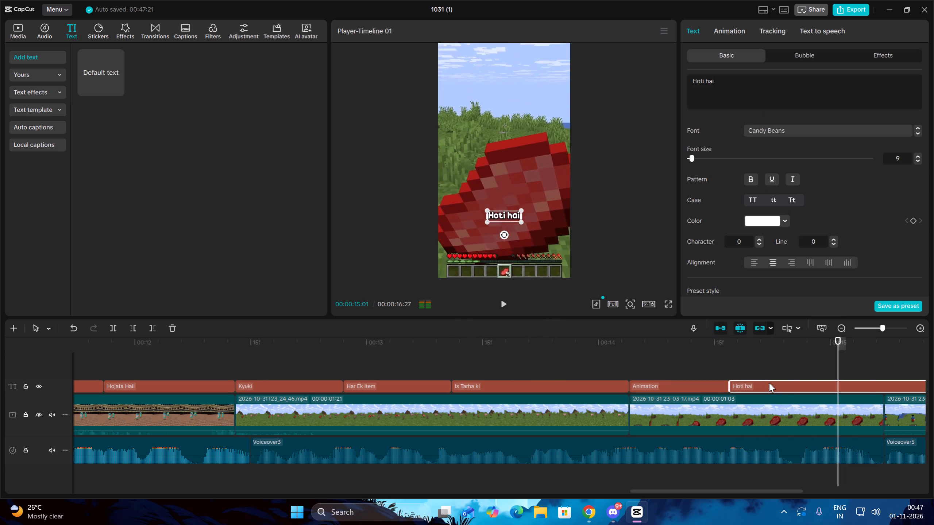
key(space)
click(113, 327)
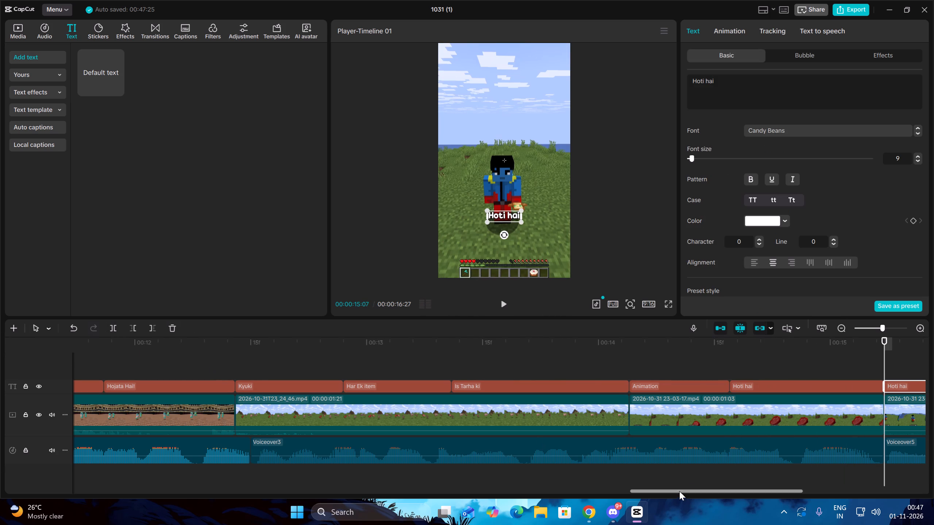
Listen to the voiceover over the last video clip and replace the final caption segment's text with "Isliye".
click(505, 304)
click(505, 304)
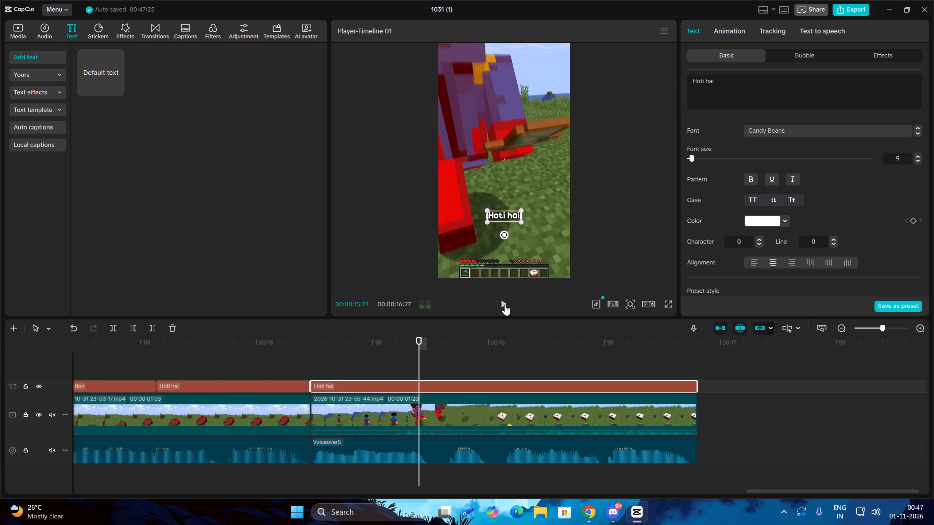
key(Up)
drag(728, 81, 664, 75)
key(BackSpace)
text(Isliye)
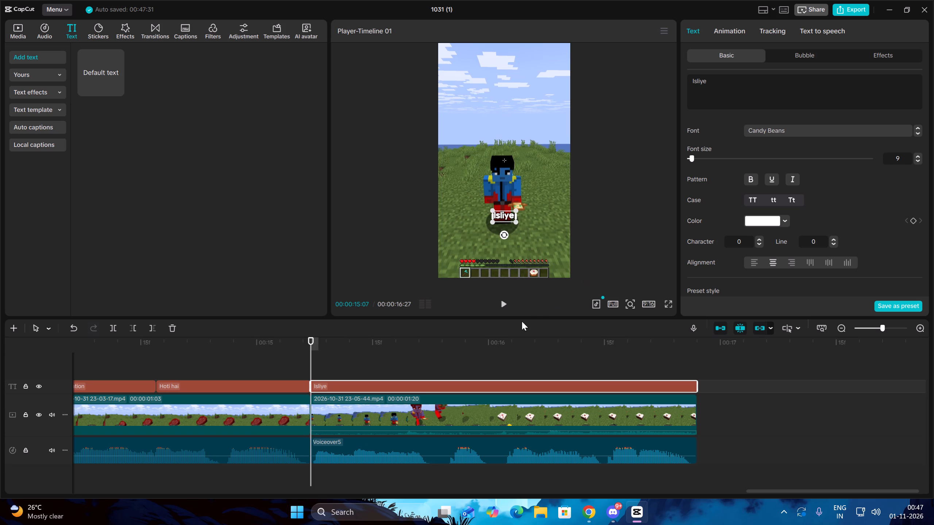
Play the voiceover through the "Isliye" caption and split it at 00:00:15:27.
click(494, 304)
click(508, 304)
key(space)
key(space)
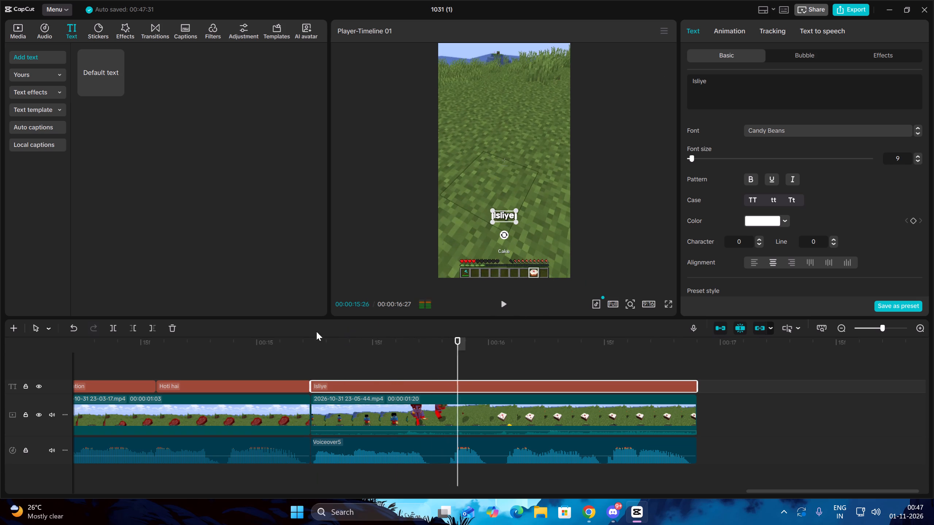
key(space)
click(111, 328)
Replace the text of the new caption segment starting at 00:00:15:27 with "Cake Ko".
drag(814, 72, 679, 87)
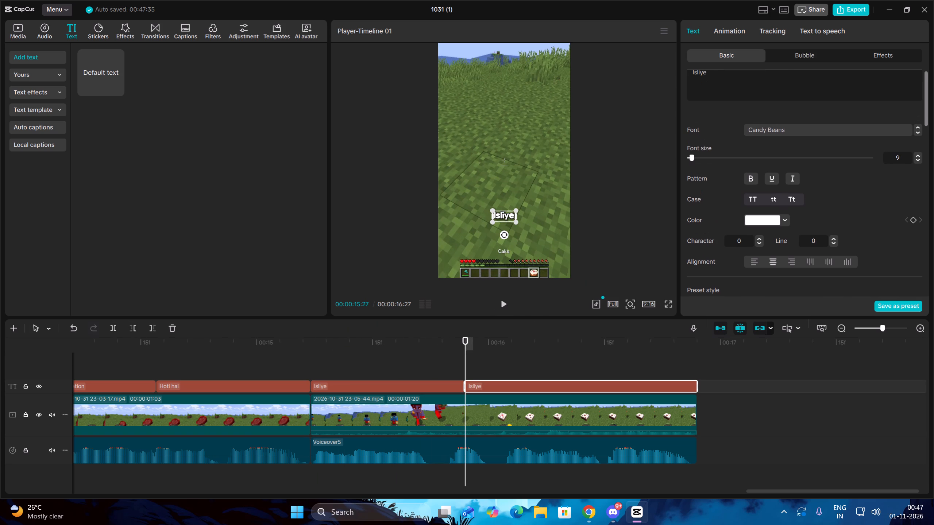
drag(732, 92, 679, 79)
key(BackSpace)
text(Cake Ko)
Play the voiceover through the "Cake Ko" caption and split it at 00:00:16:08.
click(495, 310)
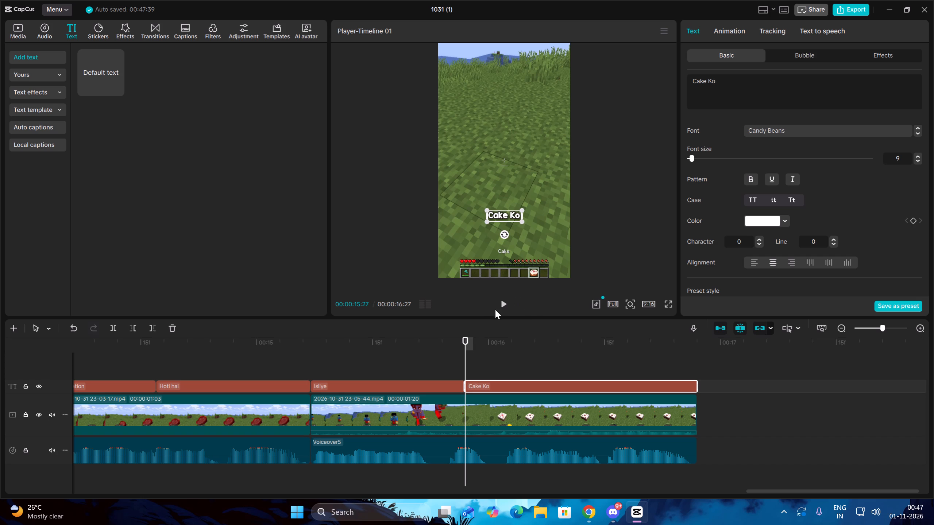
click(499, 306)
key(space)
click(115, 330)
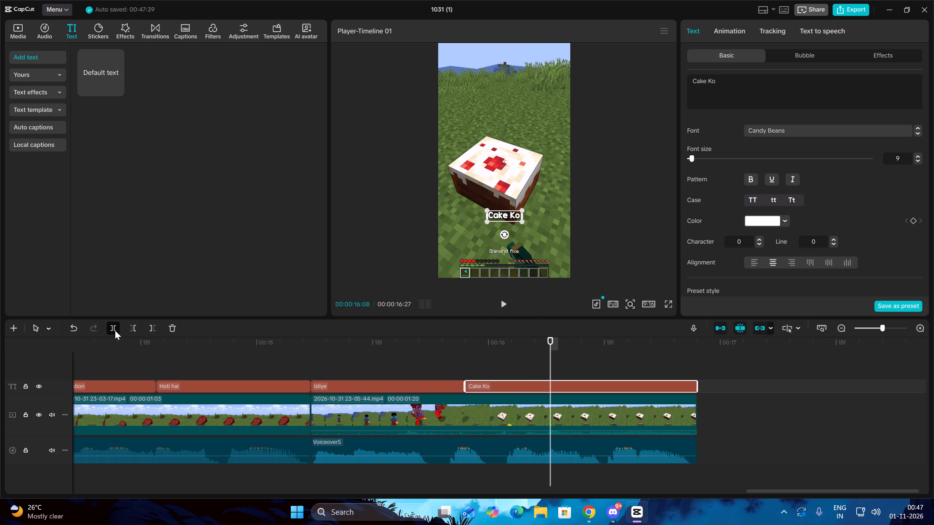
Replace the last caption segment's text with "Use Karo" and play it back.
drag(749, 86, 629, 65)
key(BackSpace)
text(Use Karo)
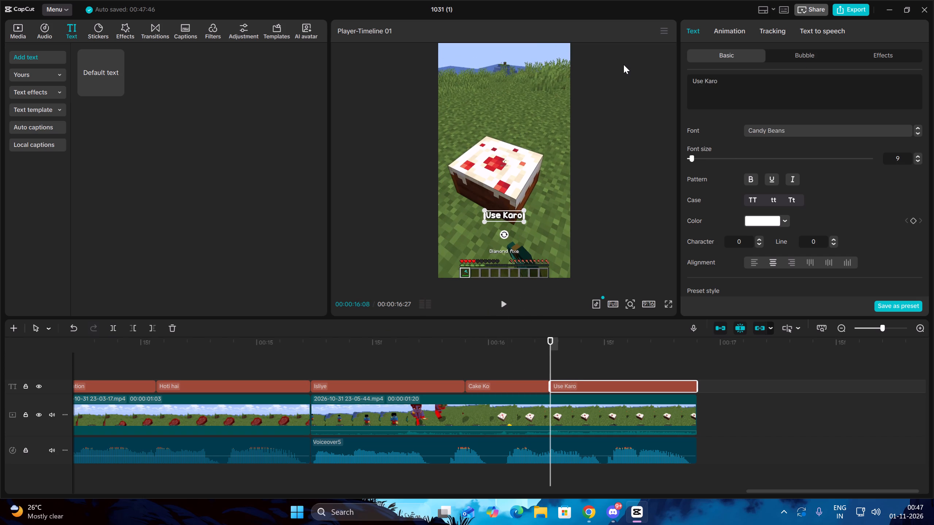
click(508, 300)
click(508, 300)
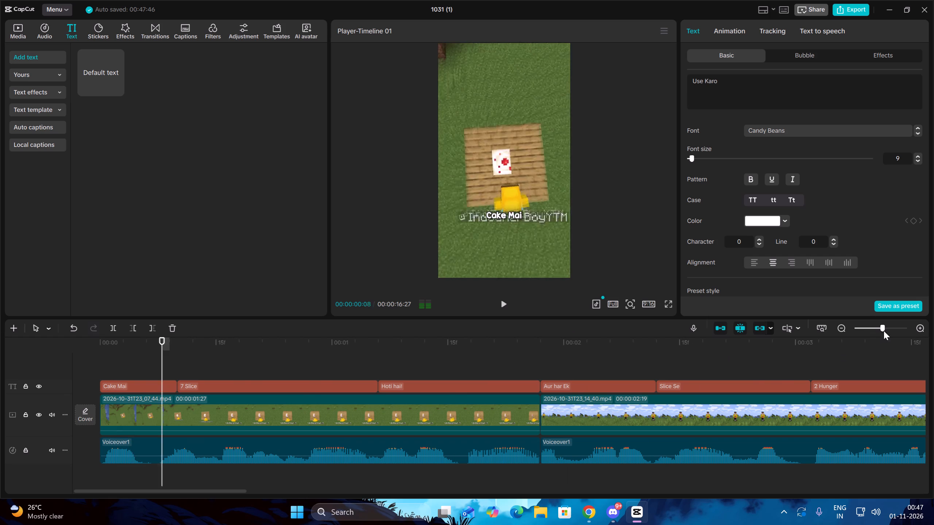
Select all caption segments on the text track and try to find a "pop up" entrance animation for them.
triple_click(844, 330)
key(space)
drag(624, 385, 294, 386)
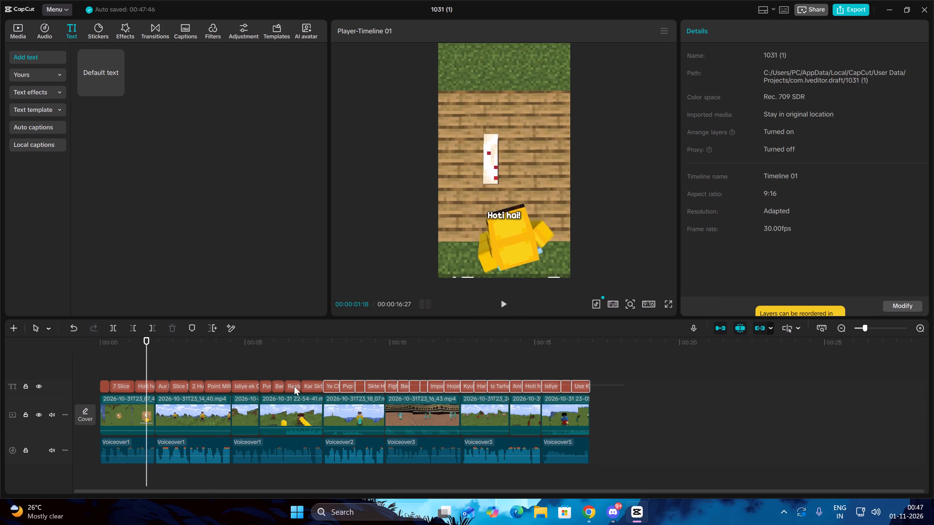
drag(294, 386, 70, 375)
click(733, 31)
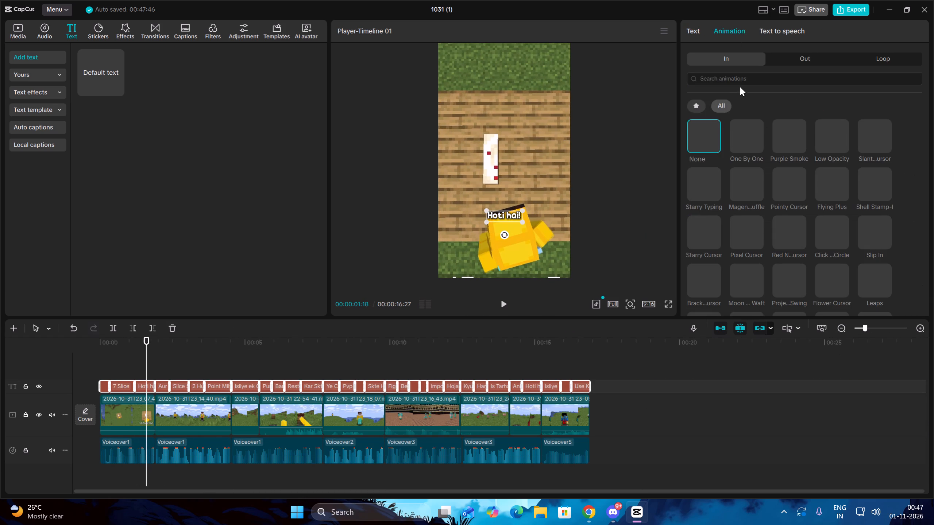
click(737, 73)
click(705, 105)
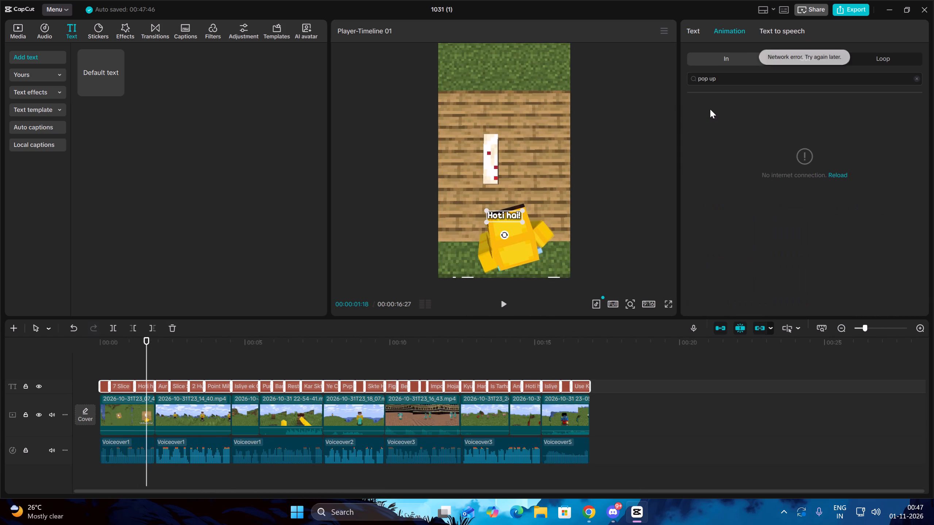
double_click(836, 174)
Return to the timeline start and import the file "Riser Sound Effect(MP3_160K)" from the Downloads folder into the project media.
click(195, 370)
drag(196, 370, 73, 370)
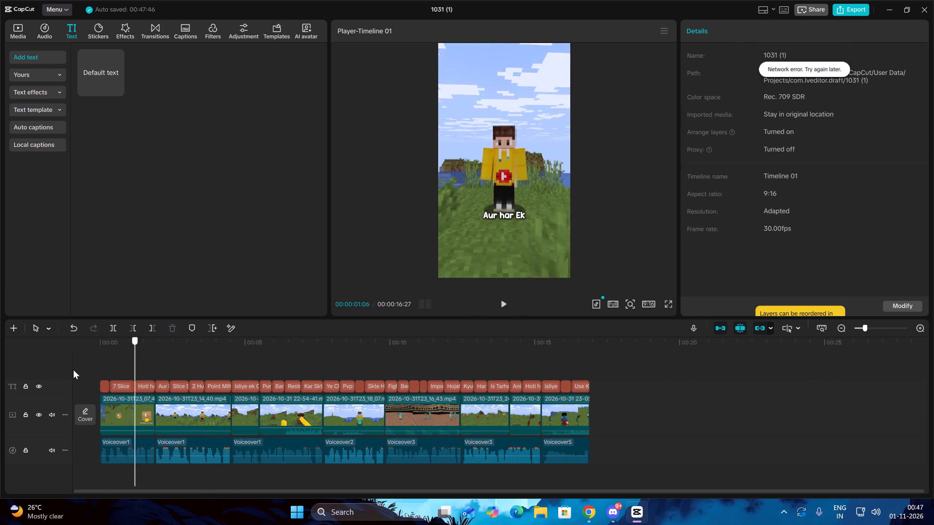
drag(73, 370, 0, 376)
scroll(364, 396, down, 5)
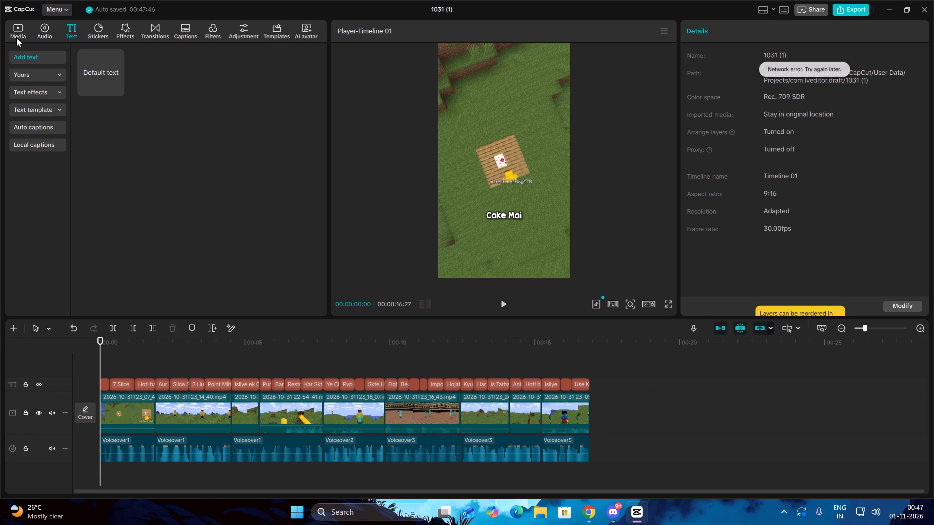
click(20, 35)
click(90, 52)
click(115, 75)
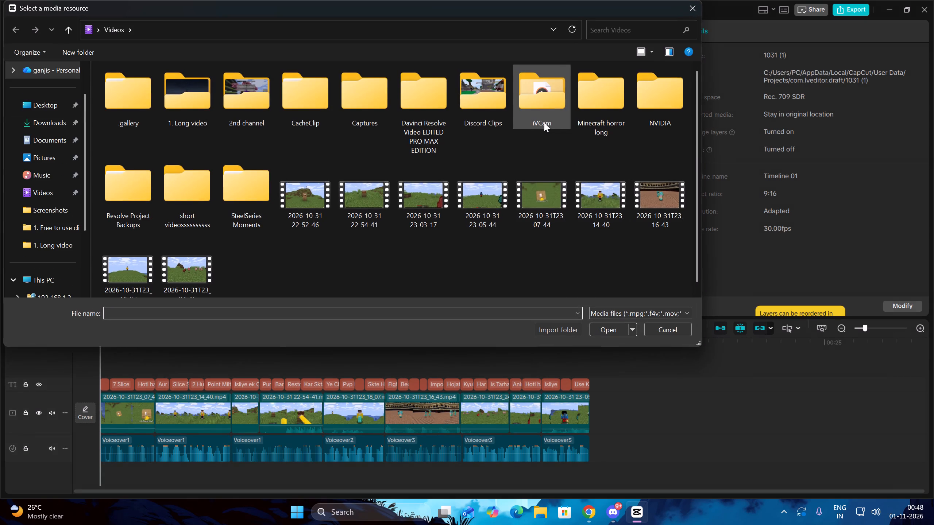
click(45, 118)
click(621, 28)
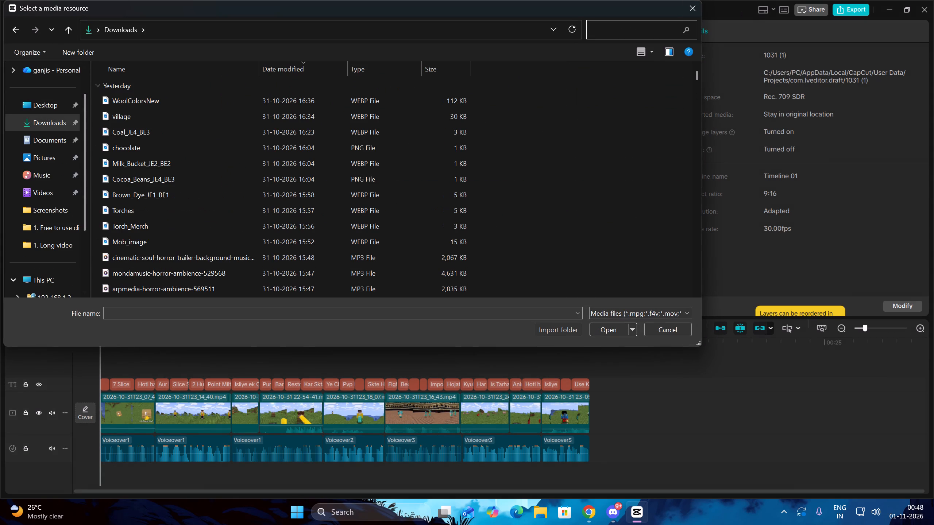
text(riser)
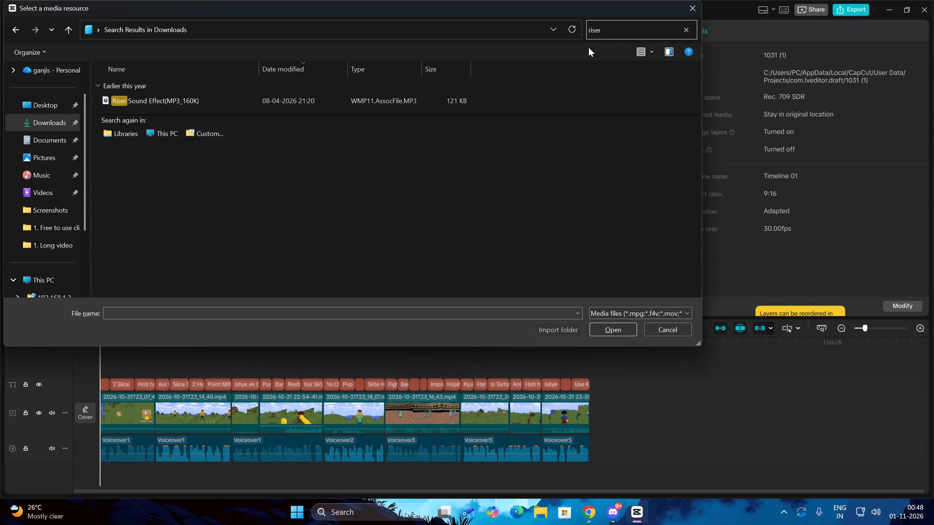
click(431, 108)
click(442, 100)
click(615, 331)
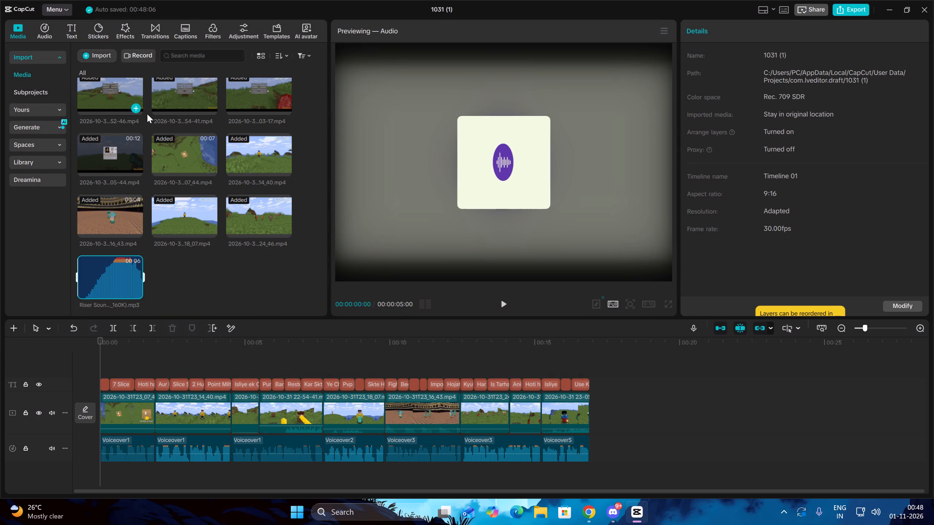
Search Downloads for "click" and import all the matching sound files into the project media.
scroll(155, 260, down, 1)
click(102, 49)
click(110, 68)
click(112, 78)
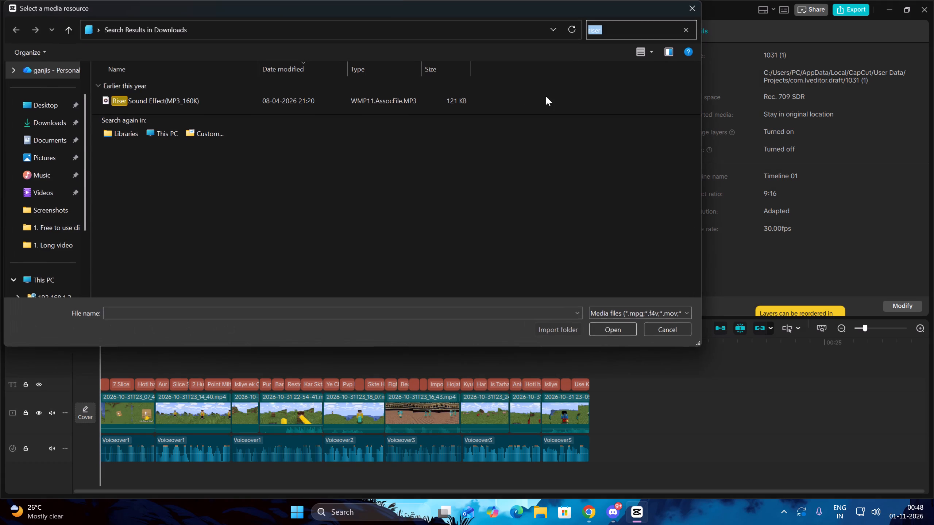
key(BackSpace)
text(click)
drag(499, 101, 406, 173)
click(613, 325)
scroll(491, 481, down, 7)
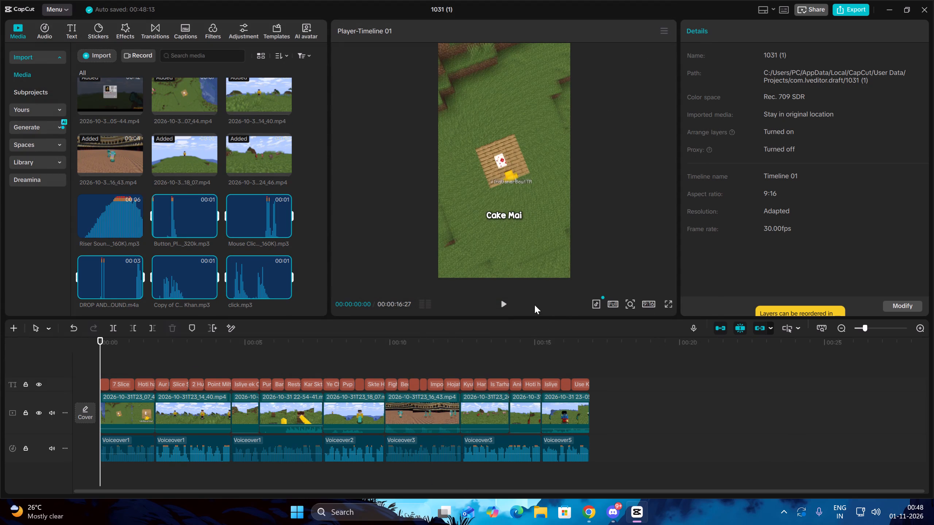
Place the Riser Sound Effect at the timeline start below the voiceover and set its volume to -20.0 dB.
drag(527, 317, 526, 295)
scroll(293, 217, down, 7)
click(127, 485)
drag(127, 485, 0, 467)
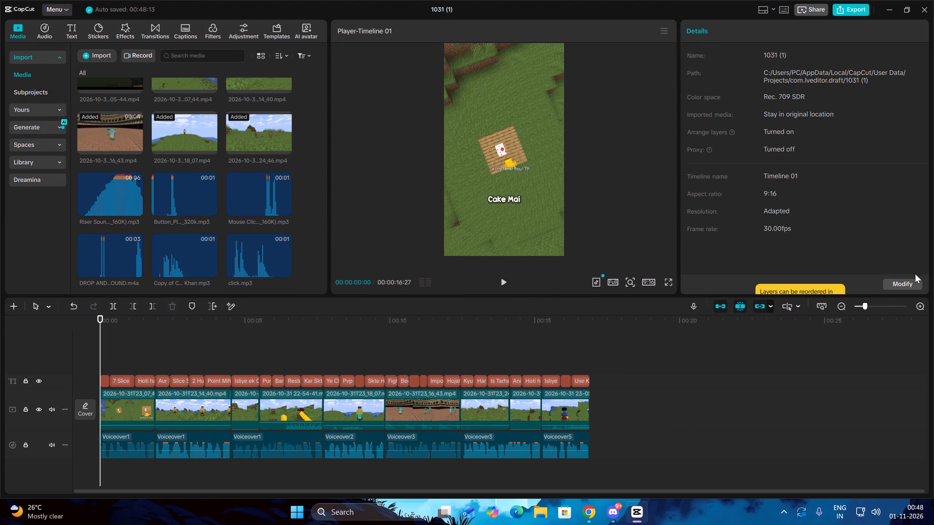
triple_click(923, 304)
scroll(586, 358, down, 7)
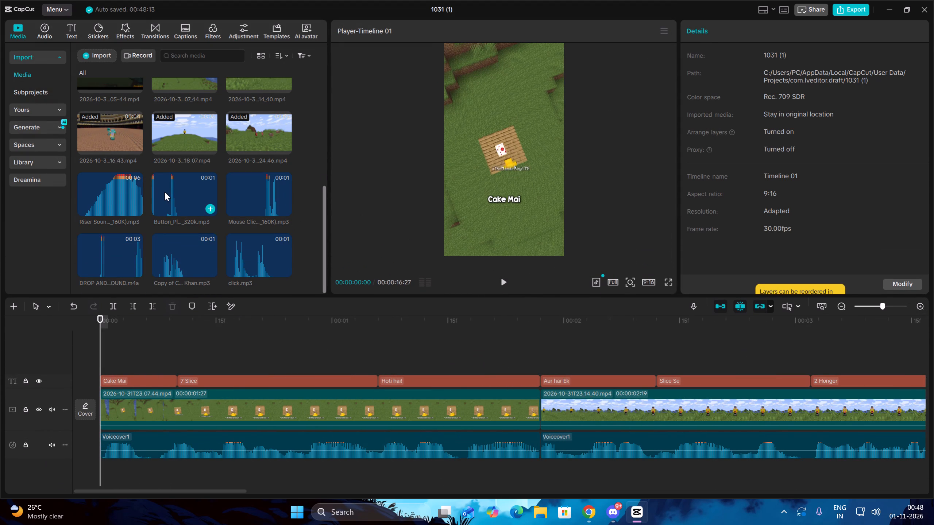
drag(103, 192, 81, 470)
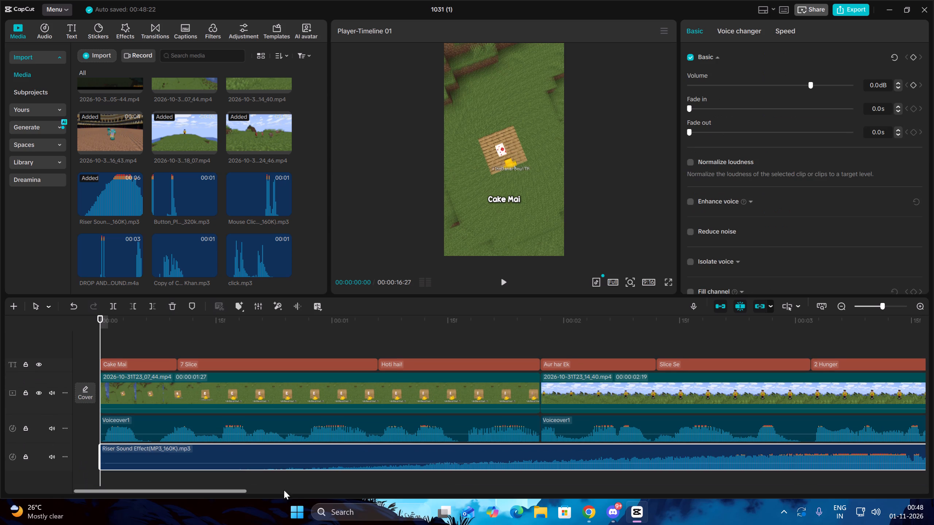
drag(804, 89, 768, 88)
Trim away the riser's beginning up to 00:00:01:24 and move the remaining audio back to the timeline start.
click(512, 482)
drag(512, 482, 519, 480)
drag(540, 483, 543, 452)
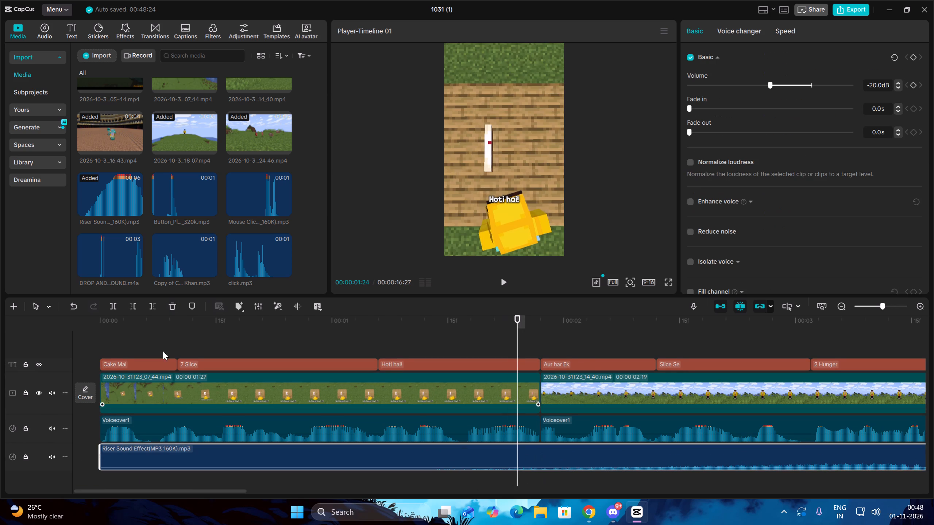
click(134, 304)
drag(607, 456, 153, 460)
Set the riser's volume to -13.7 dB and listen to it from the timeline start.
key(Up)
key(Up)
key(Up)
drag(774, 82, 781, 83)
key(space)
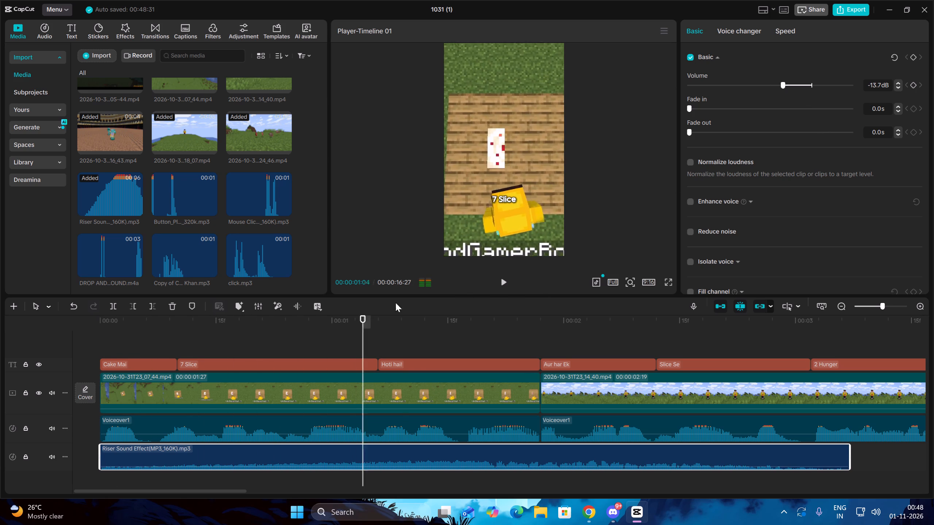
key(space)
Trim the riser's end at the first video clip boundary, 00:00:01:27, and play on past the cut.
key(Up)
click(157, 310)
key(space)
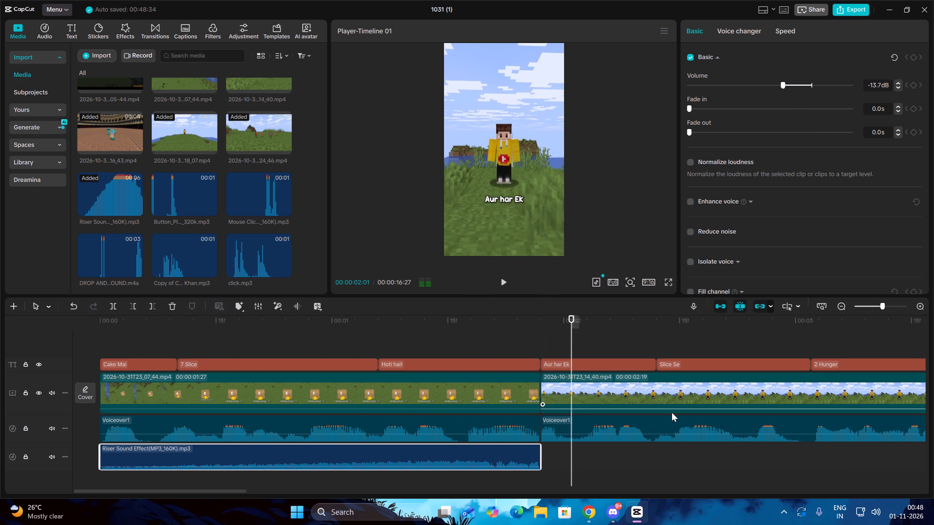
key(space)
Go back to the "7 Slice" caption and remove the "7" from its text, leaving "Slice".
key(Up)
key(Up)
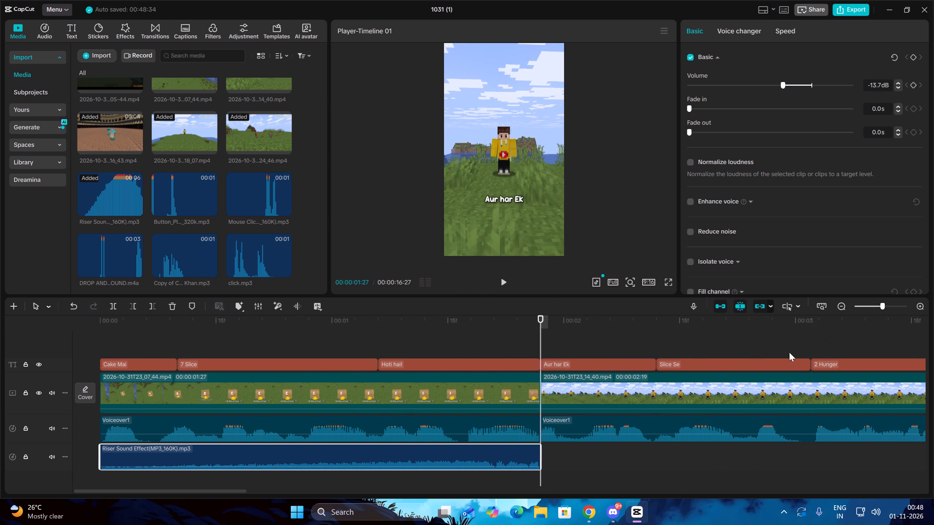
key(Up)
key(Up)
click(413, 383)
drag(76, 31, 105, 55)
click(222, 367)
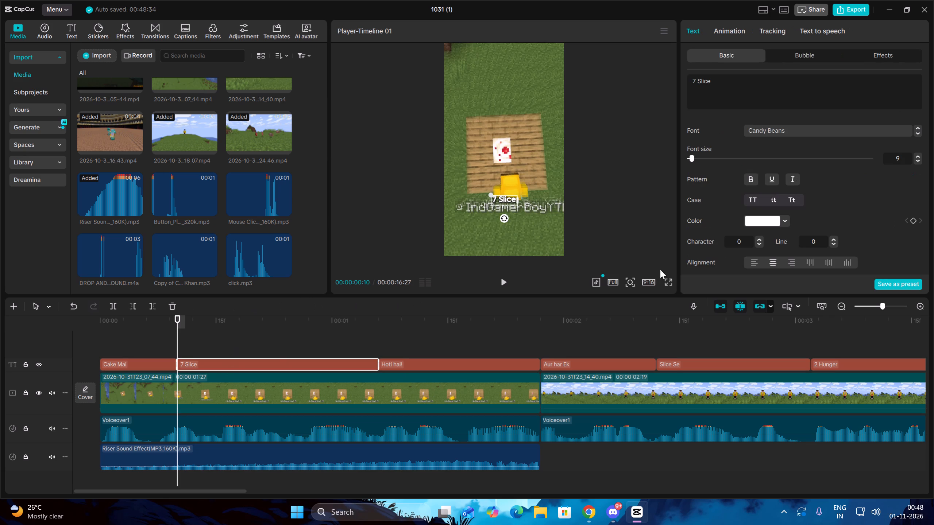
click(696, 84)
key(BackSpace)
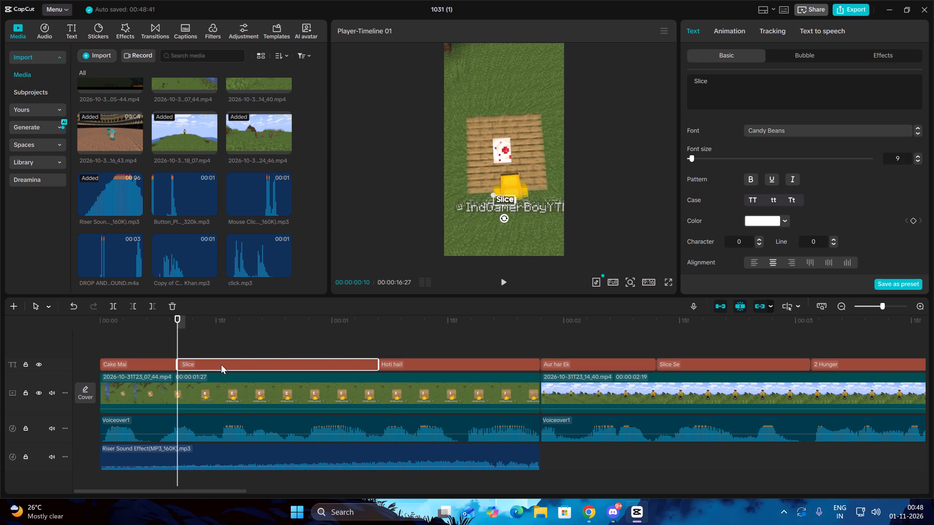
Copy the "Slice" caption and paste the duplicate at 00:00:00:10 on a text track above it.
right_click(221, 365)
click(259, 285)
click(193, 346)
key(Up)
right_click(193, 346)
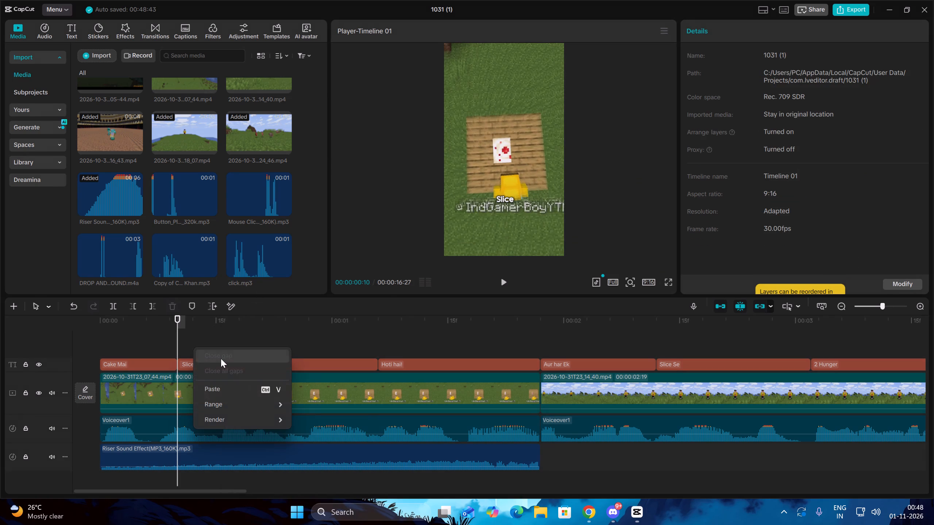
click(224, 383)
Replace the duplicated caption's text with "7".
drag(725, 93, 680, 81)
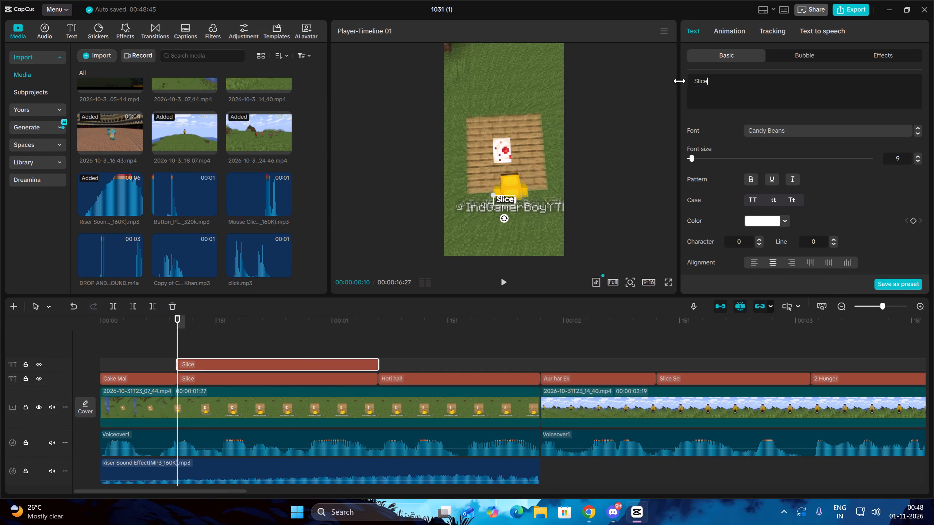
drag(680, 81, 670, 79)
key(BackSpace)
key(7)
Enlarge the "7" text in the preview and position it over the cake, above the "Slice" caption.
drag(500, 193, 483, 187)
drag(505, 198, 505, 151)
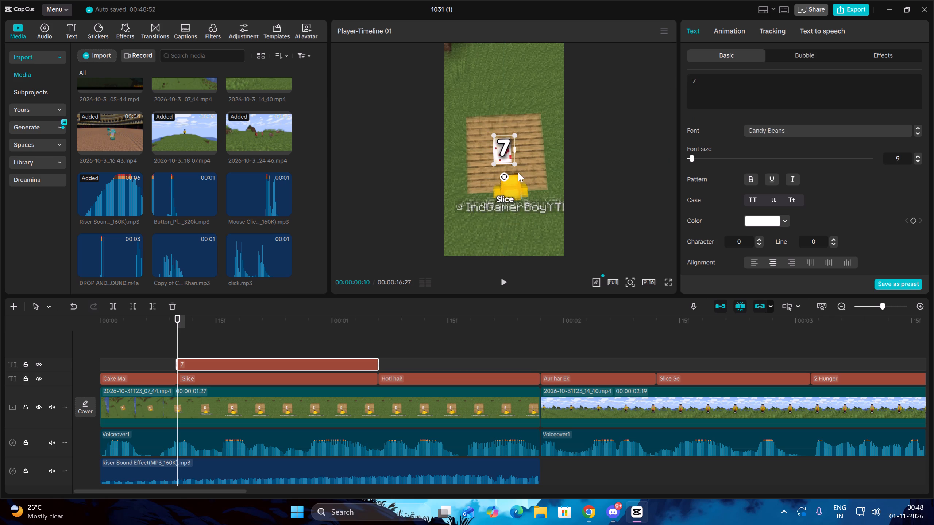
click(516, 164)
click(506, 155)
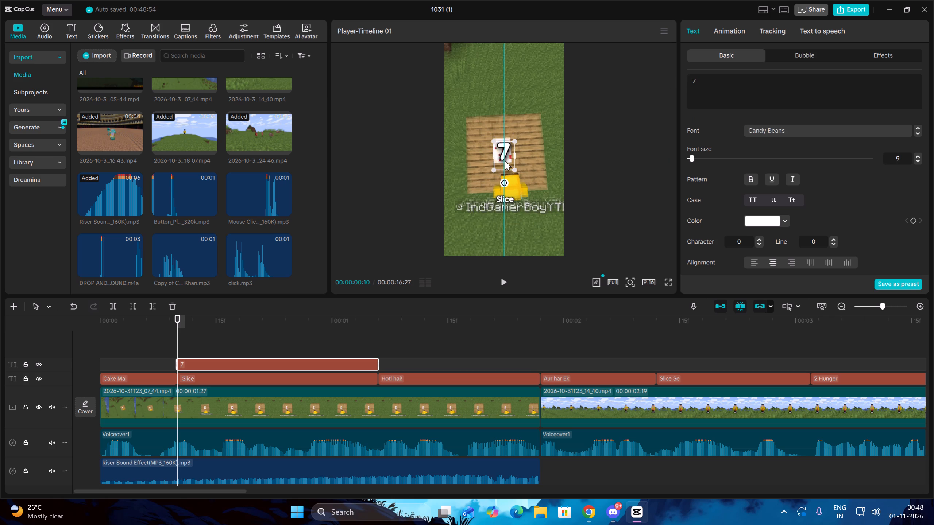
click(759, 214)
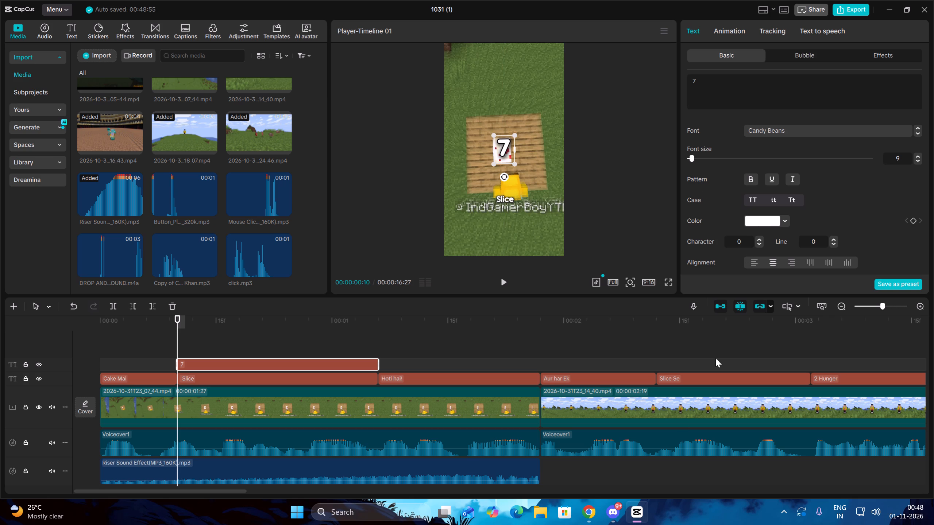
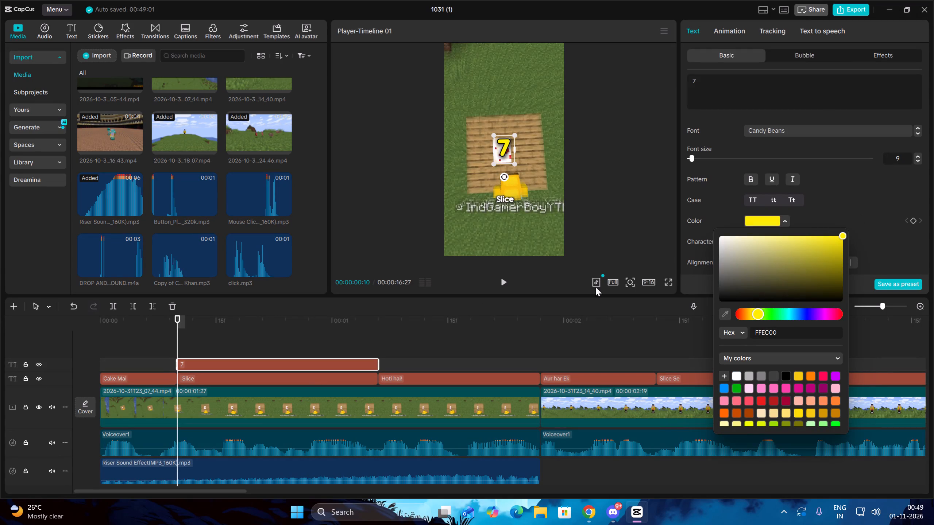
Fine-tune the position of the yellow "7" text over the cake in the preview.
click(454, 280)
drag(507, 152, 504, 155)
drag(504, 155, 505, 149)
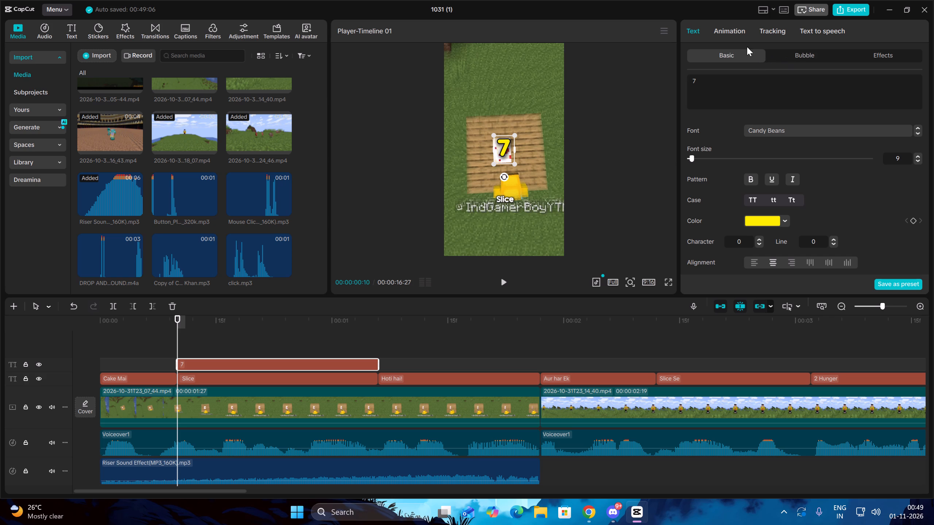
Look through the "7" text's animation, tracking, text-to-speech, bubble, blend and stroke options.
double_click(921, 308)
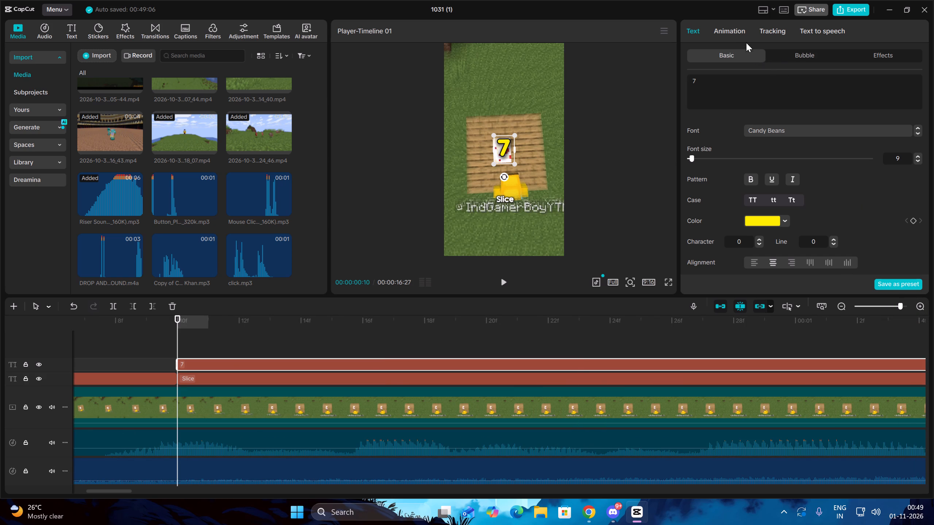
click(769, 36)
click(733, 29)
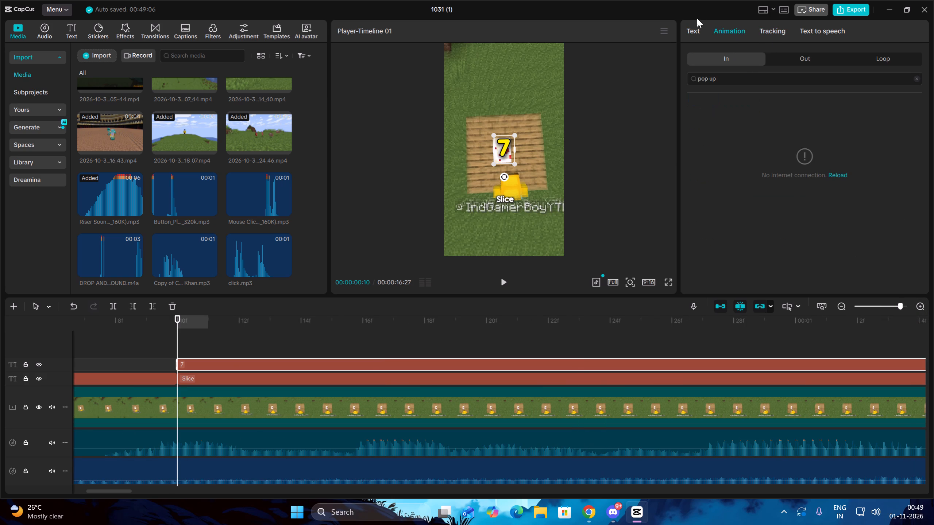
click(695, 27)
click(875, 52)
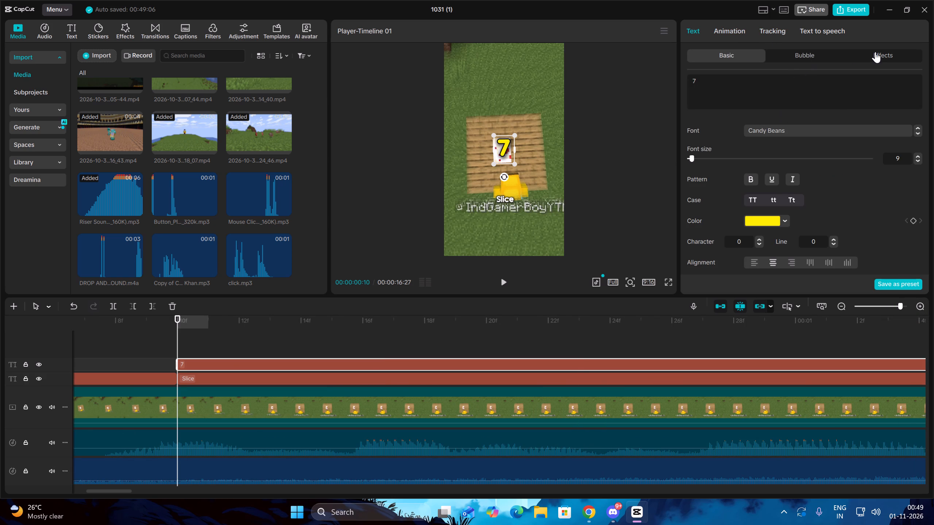
click(772, 50)
click(752, 30)
click(777, 31)
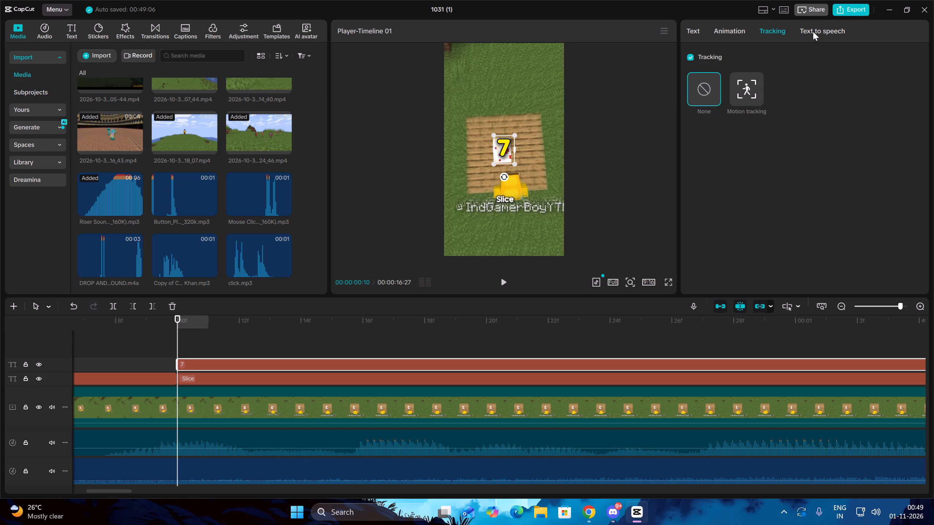
click(822, 32)
click(781, 30)
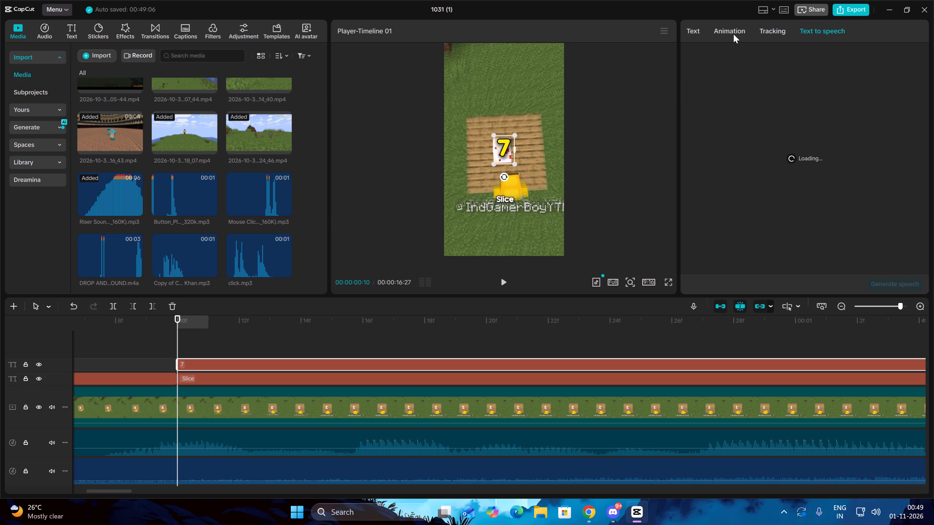
click(733, 34)
click(686, 24)
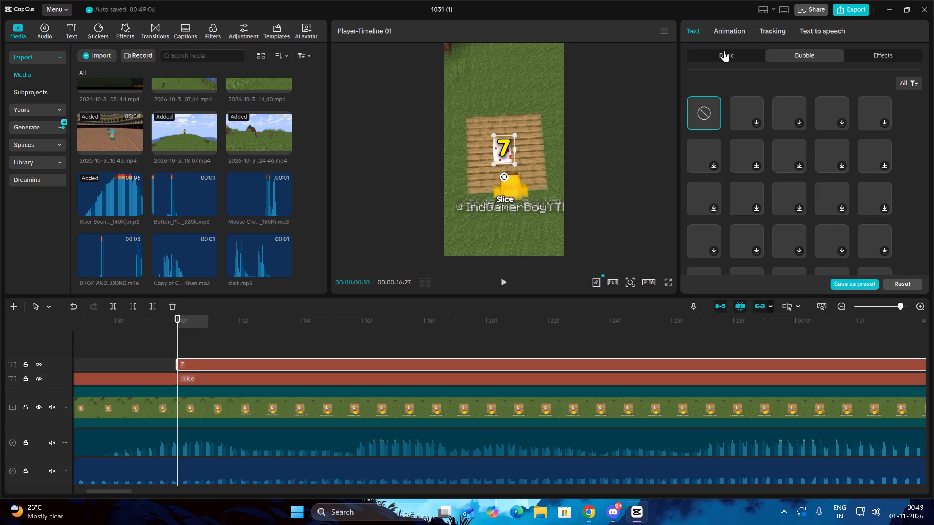
click(724, 51)
scroll(764, 184, down, 5)
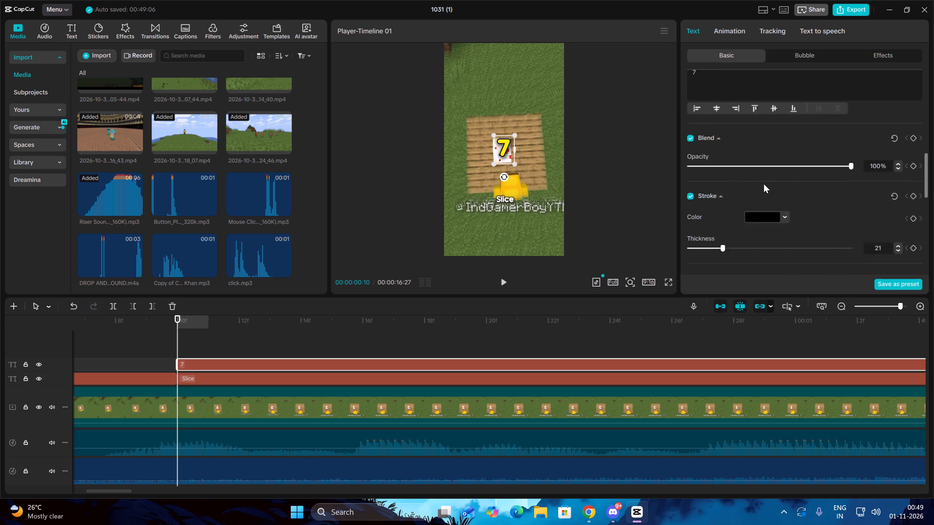
scroll(764, 184, down, 6)
click(783, 55)
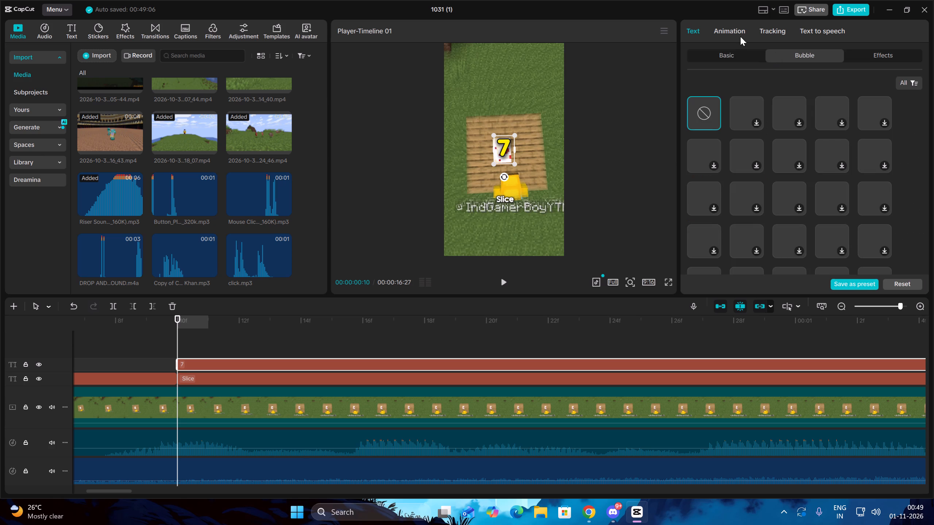
click(738, 33)
click(766, 55)
click(699, 27)
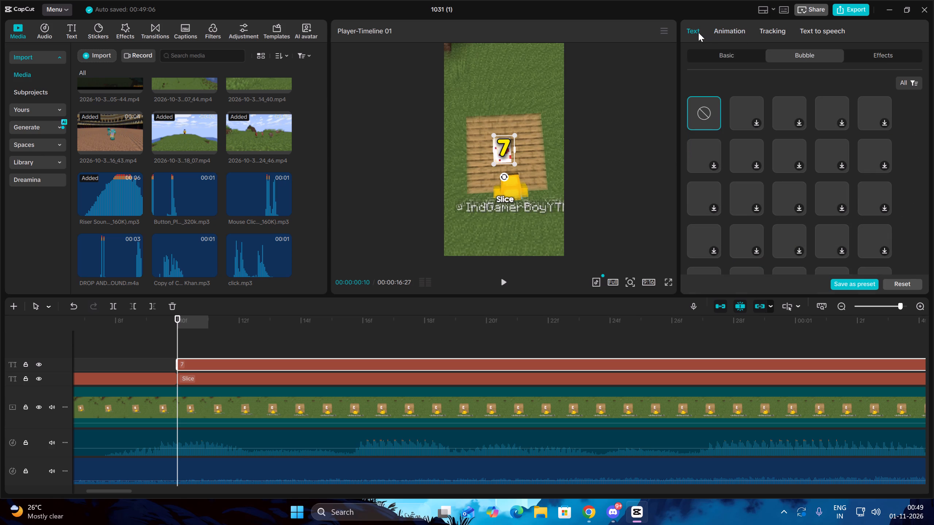
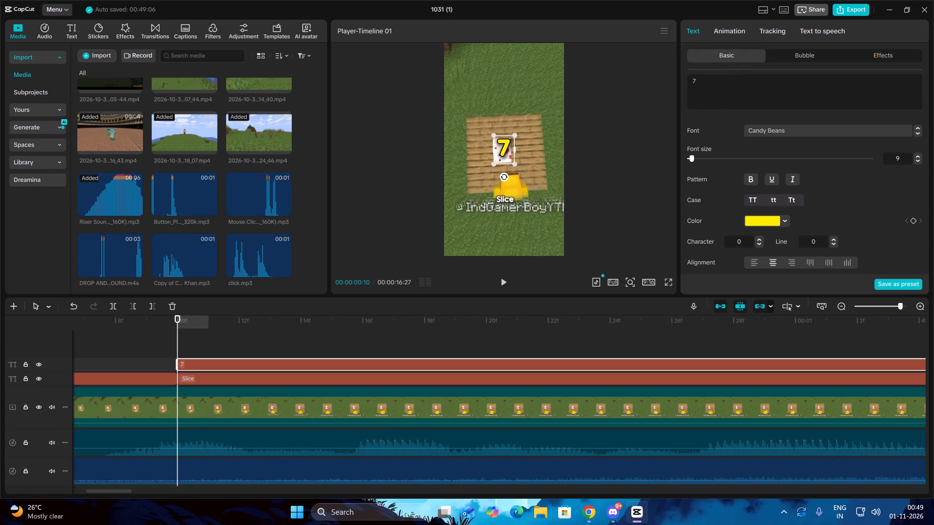
Extend the "7" text clip so it ends at the cut after the cake clip, at 00:00:01:27.
click(500, 151)
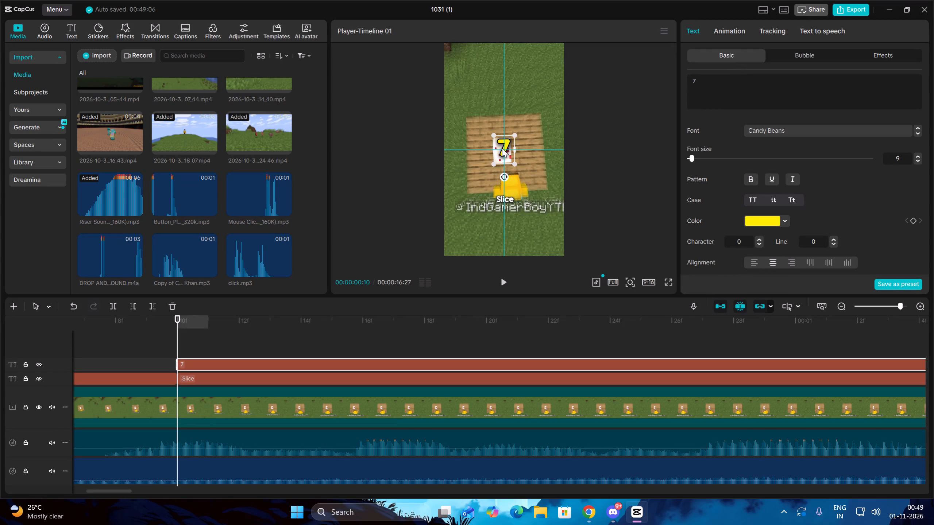
click(726, 18)
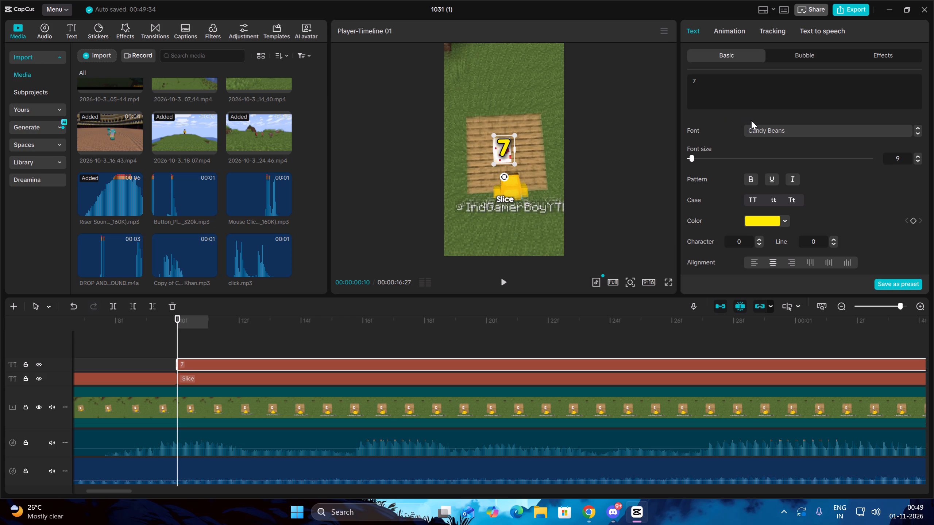
click(503, 280)
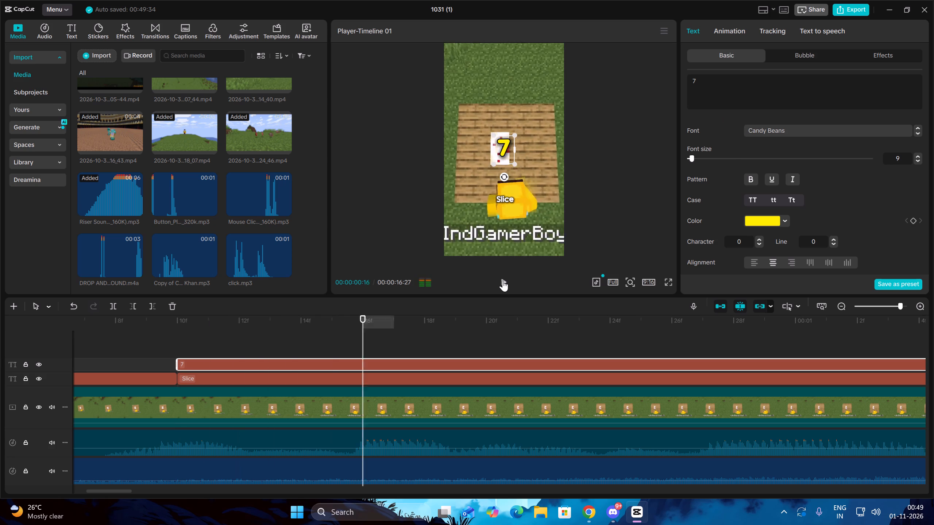
click(503, 280)
key(Up)
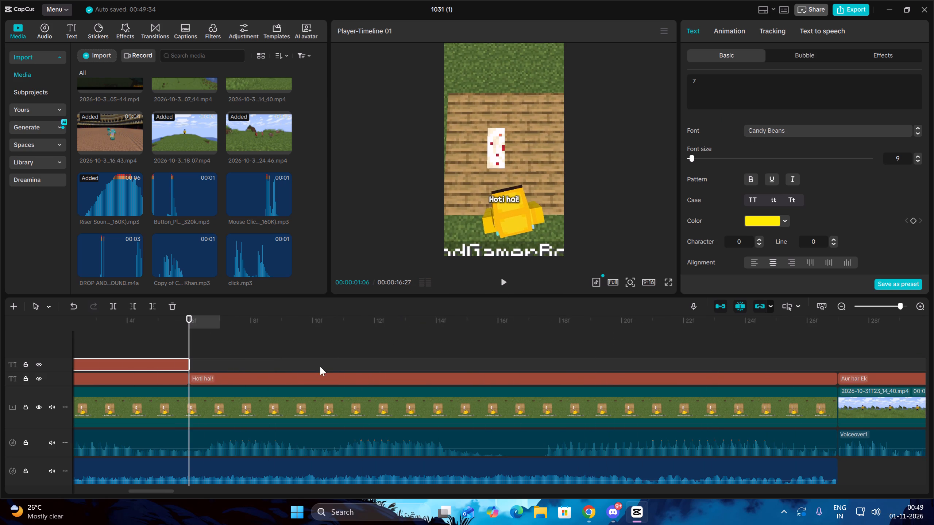
drag(190, 361, 826, 347)
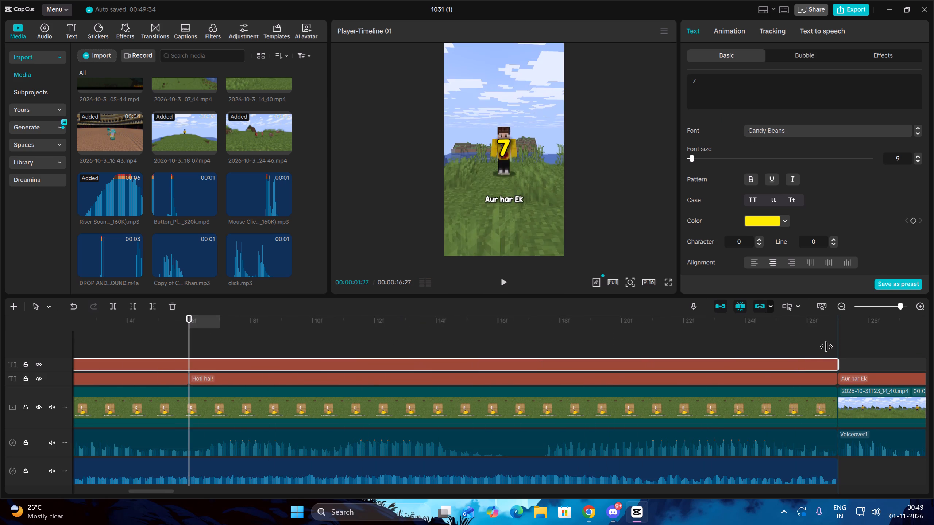
drag(826, 347, 827, 347)
key(Up)
Nudge the yellow "7" text slightly lower over the cake, to position X 0, Y -54.
double_click(841, 307)
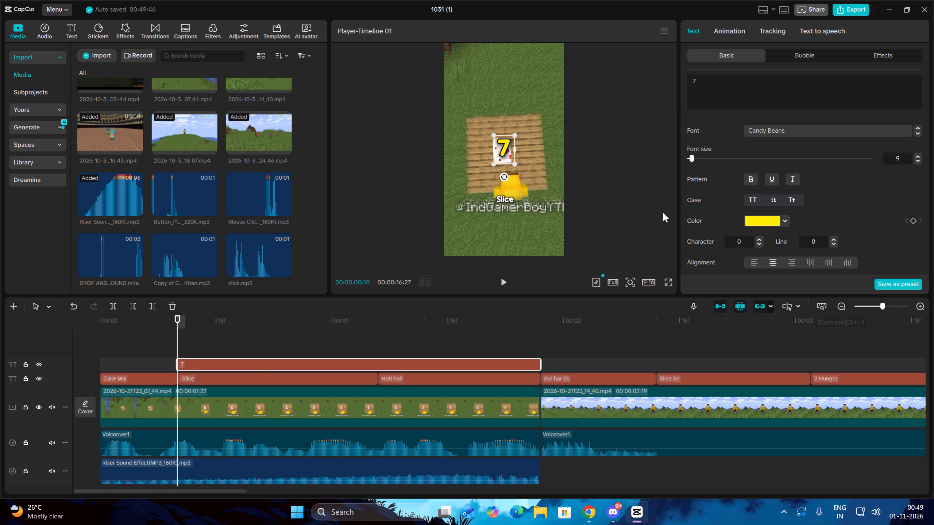
click(519, 162)
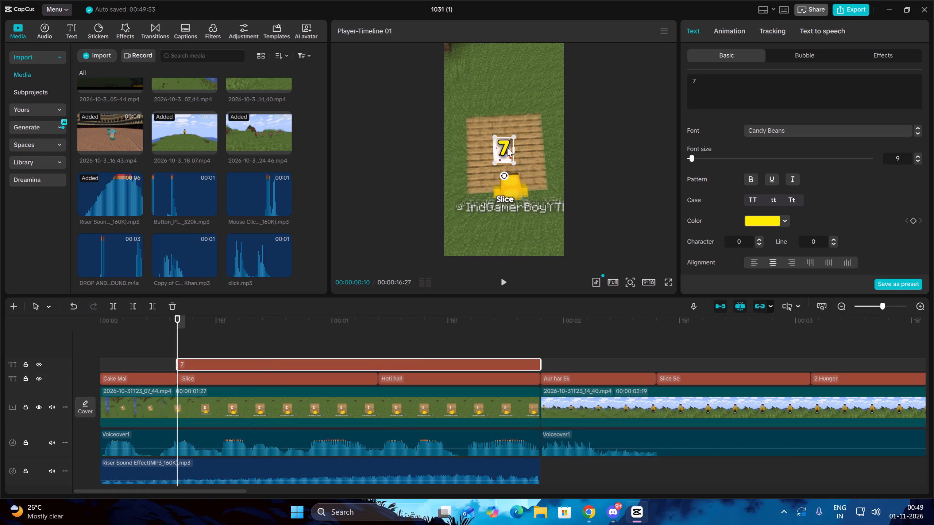
drag(507, 148, 507, 152)
click(514, 166)
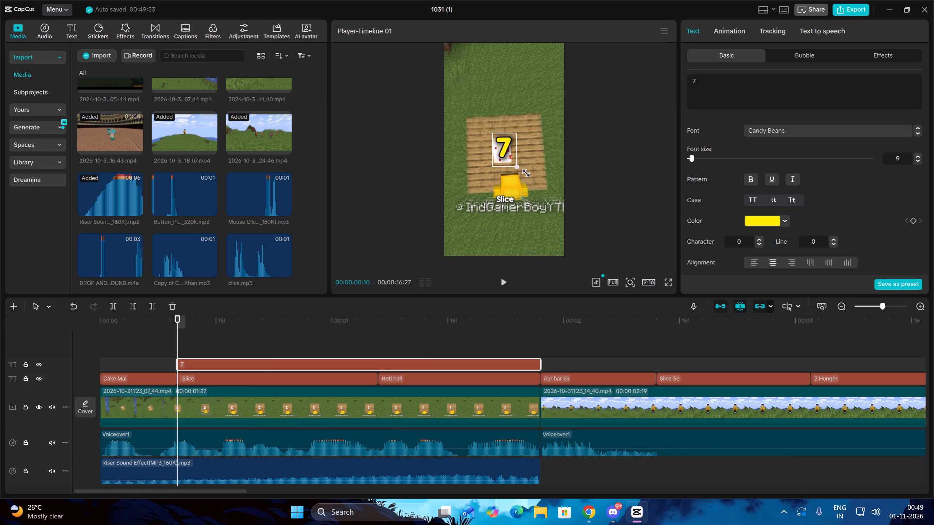
click(506, 148)
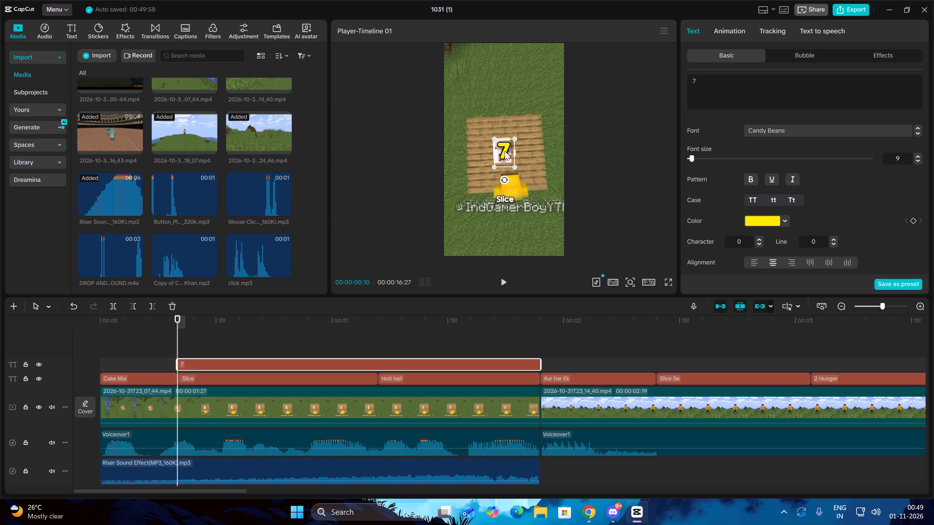
Play back the opening cake clip and the cut after it to check the "7" text's placement and timing.
key(Up)
key(space)
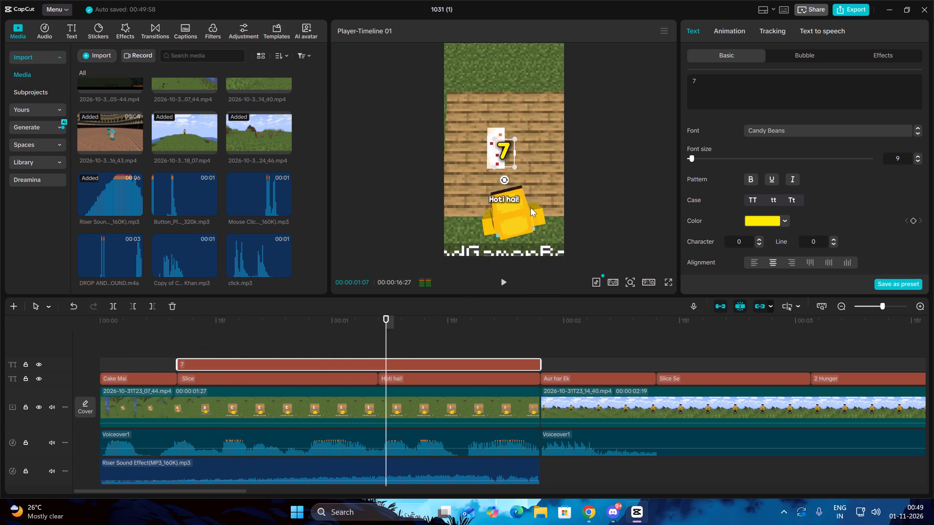
key(space)
key(Up)
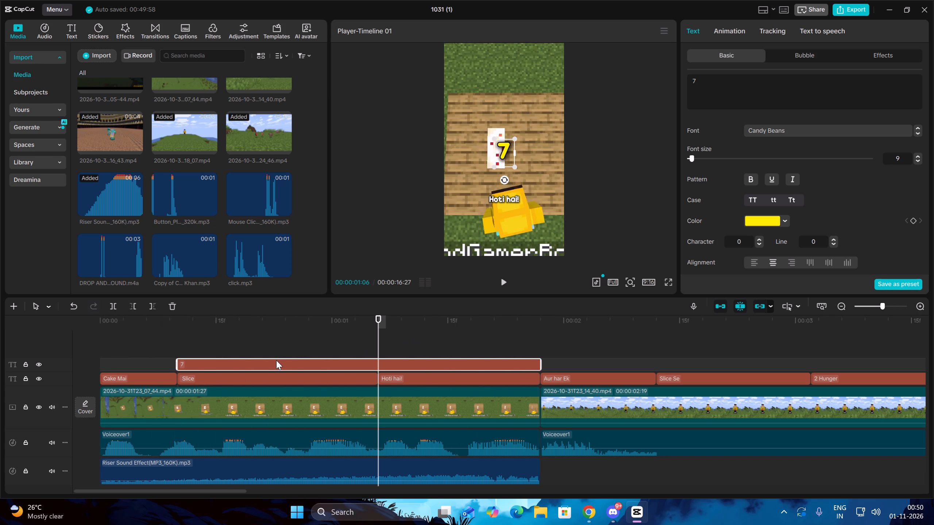
key(Up)
key(space)
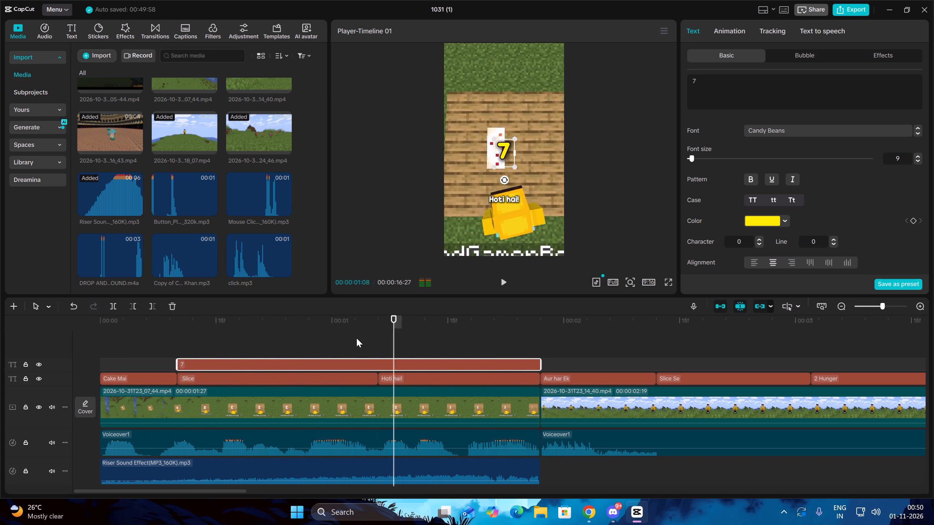
key(space)
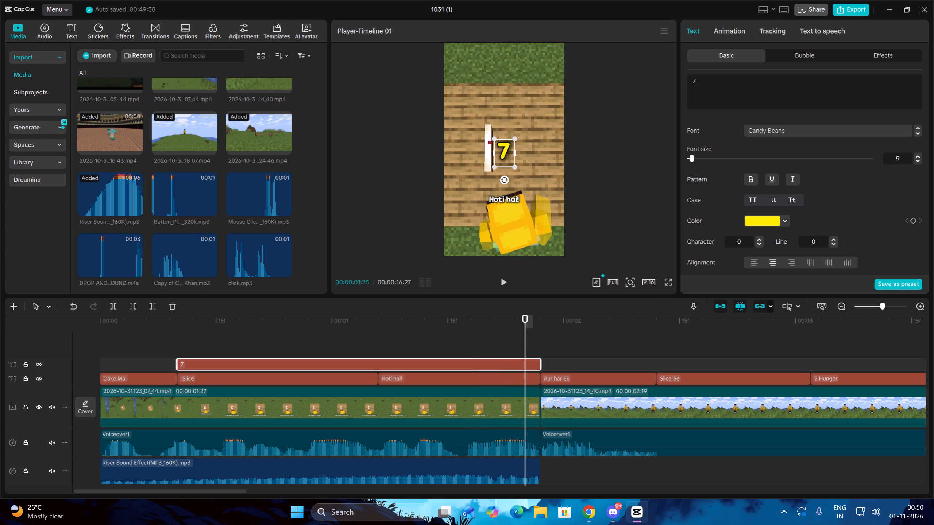
key(space)
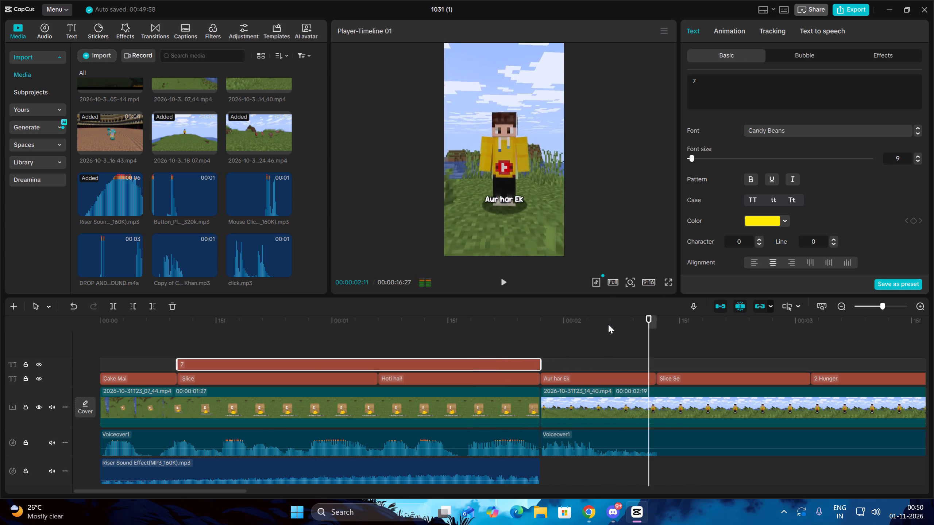
key(Up)
key(Up)
key(Up)
key(Up)
Enable Glow on the "7" text with the glow preset applied and the glow colour set to white.
scroll(714, 218, down, 5)
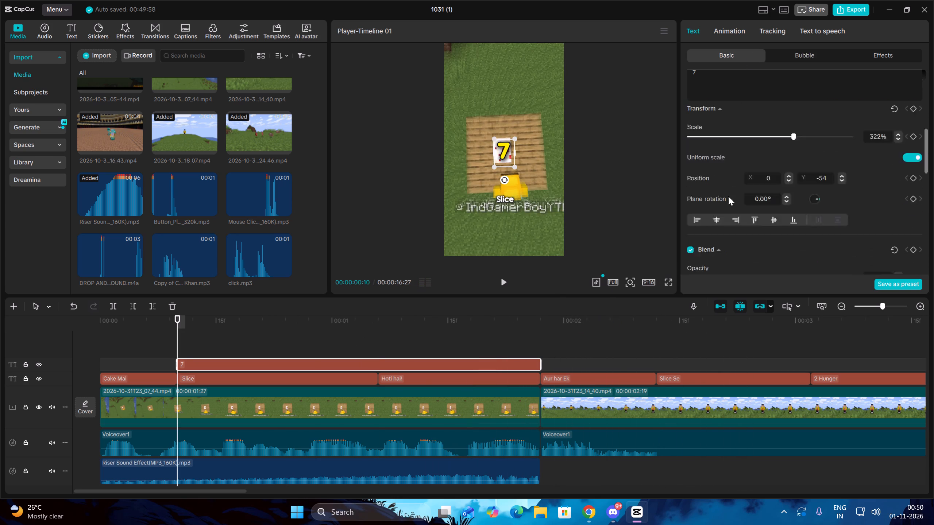
scroll(728, 196, down, 4)
click(691, 186)
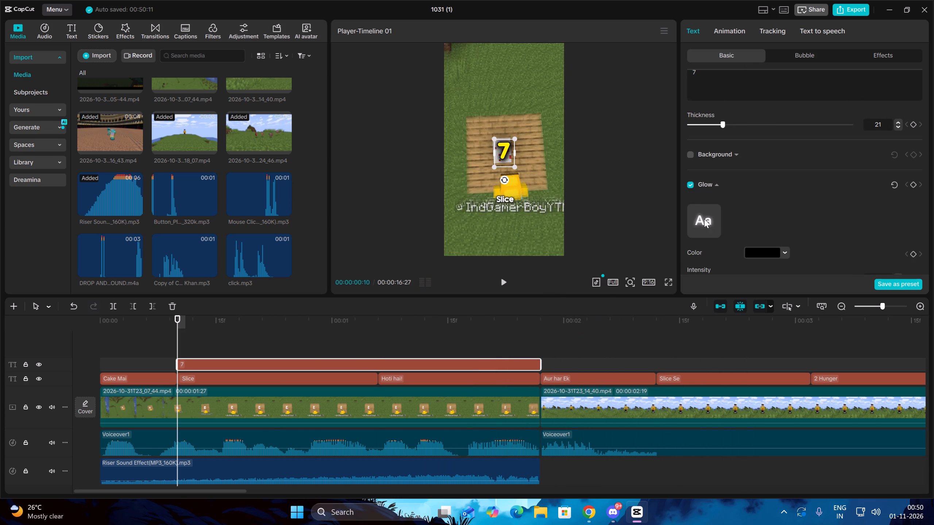
click(704, 218)
click(761, 248)
drag(736, 291, 724, 251)
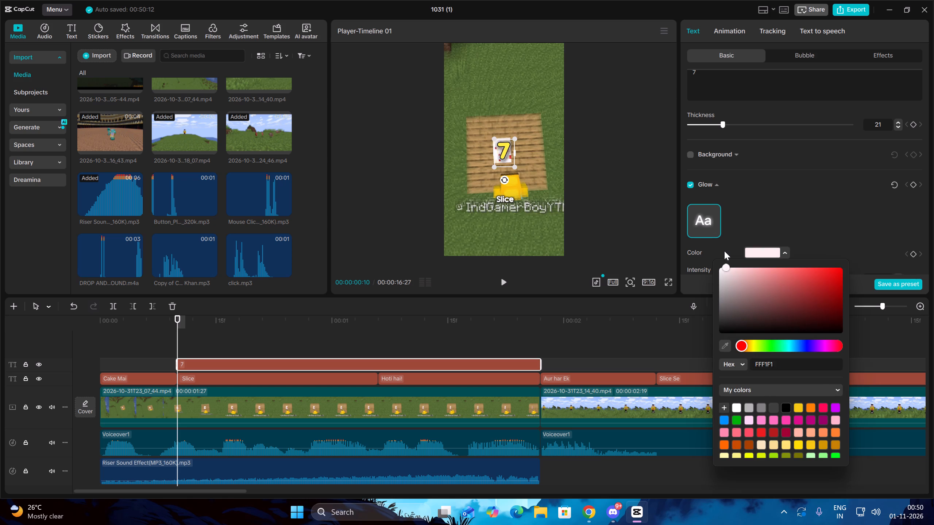
drag(724, 251, 719, 245)
click(768, 210)
Set the "7" text's glow intensity to 30 and range to 57, checking the look in full screen.
scroll(761, 212, down, 2)
drag(763, 156, 777, 157)
click(668, 279)
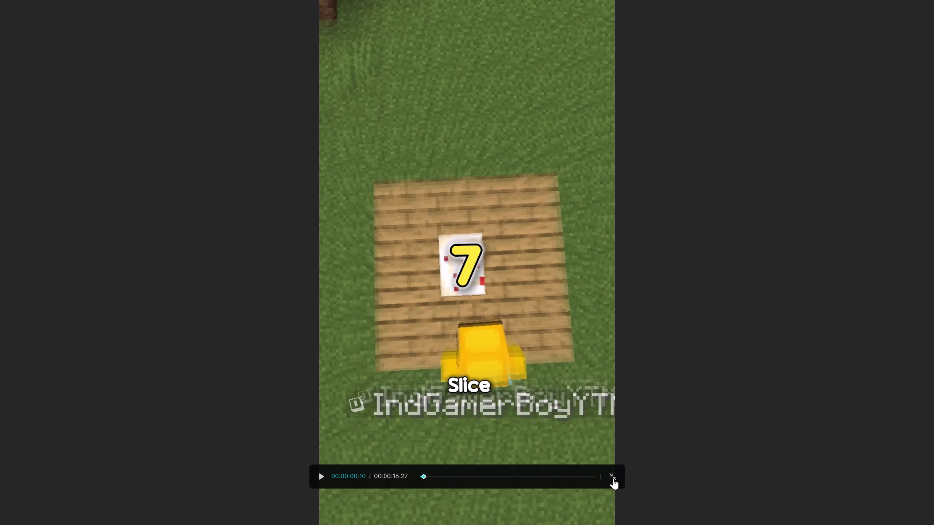
click(610, 474)
drag(751, 183, 774, 182)
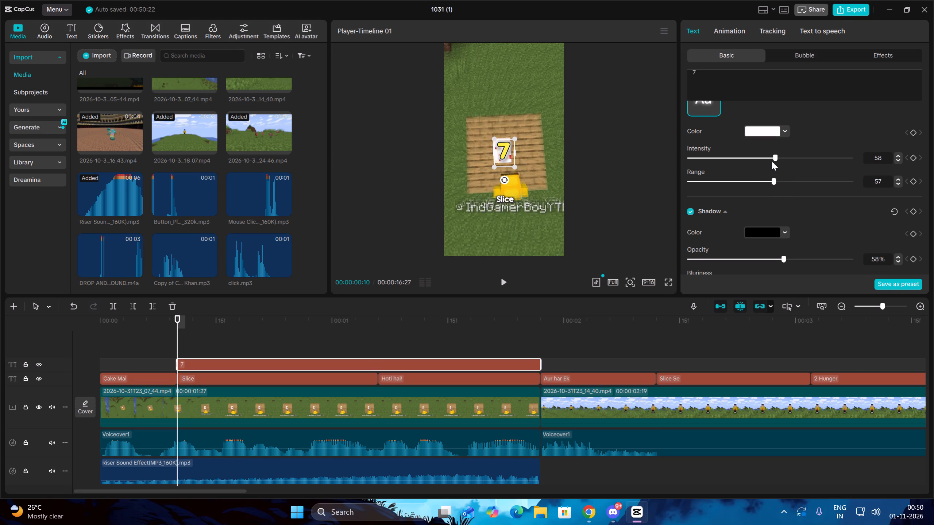
drag(769, 159, 725, 151)
click(672, 280)
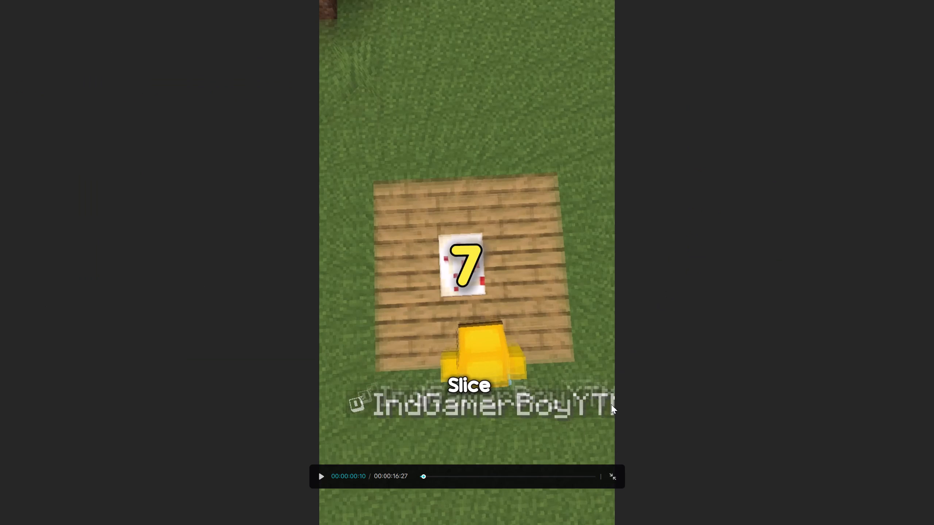
drag(613, 467, 609, 471)
click(612, 472)
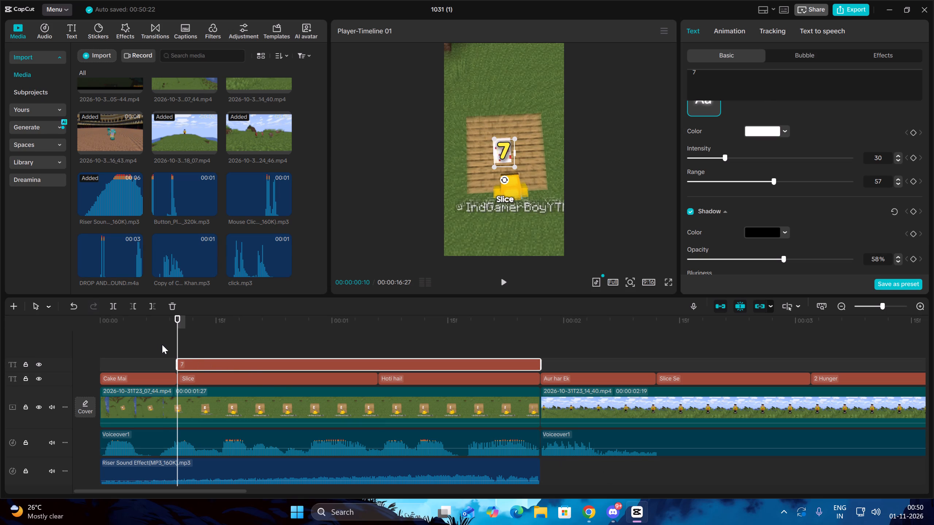
Play back the opening to check the glowing "7" text against the voiceover.
click(159, 343)
key(Up)
key(space)
key(space)
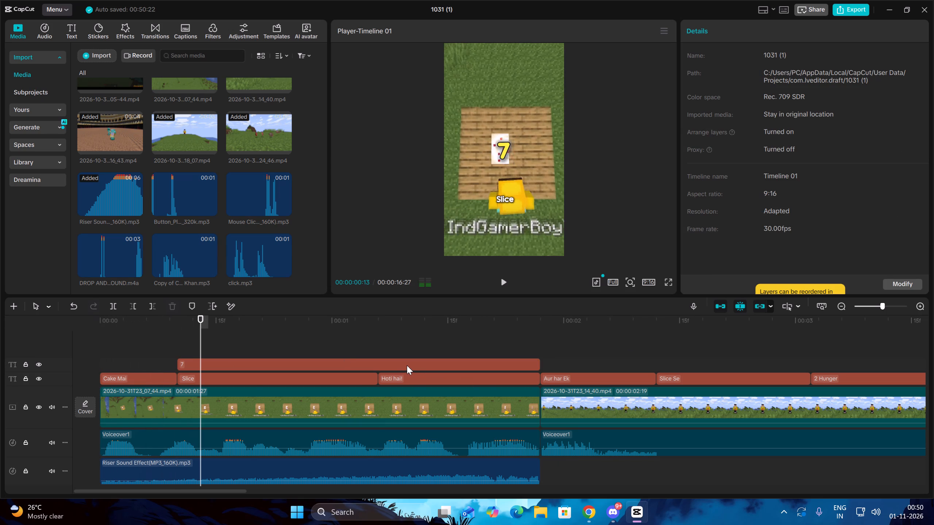
click(363, 370)
key(space)
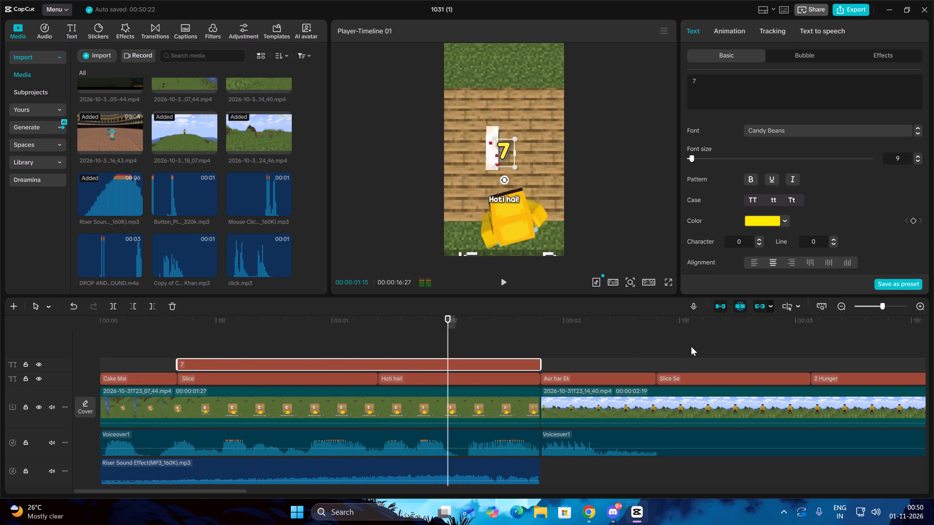
key(space)
key(space)
key(space)
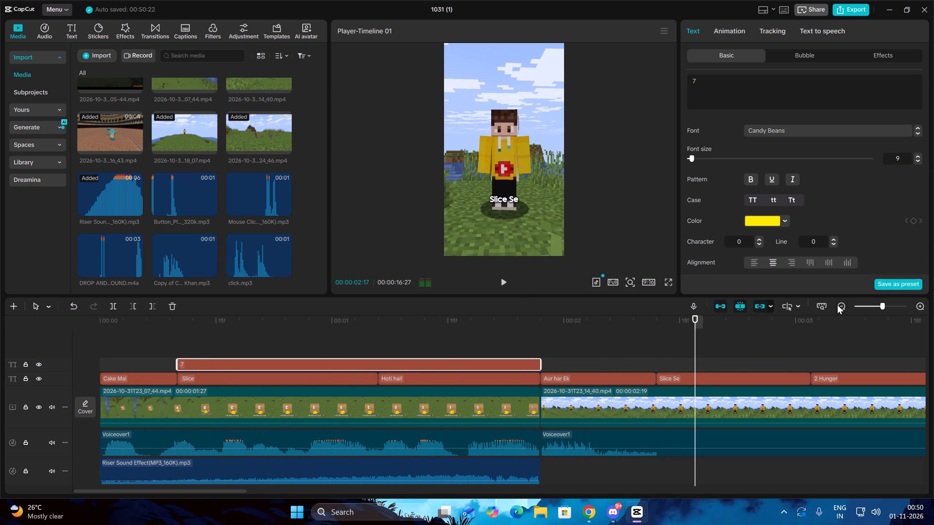
Add the "Copy of Camera Shutter 1A" sound effect on a new audio track, starting about 00:00:01:23, across the first cut.
triple_click(840, 304)
click(840, 304)
scroll(306, 449, down, 7)
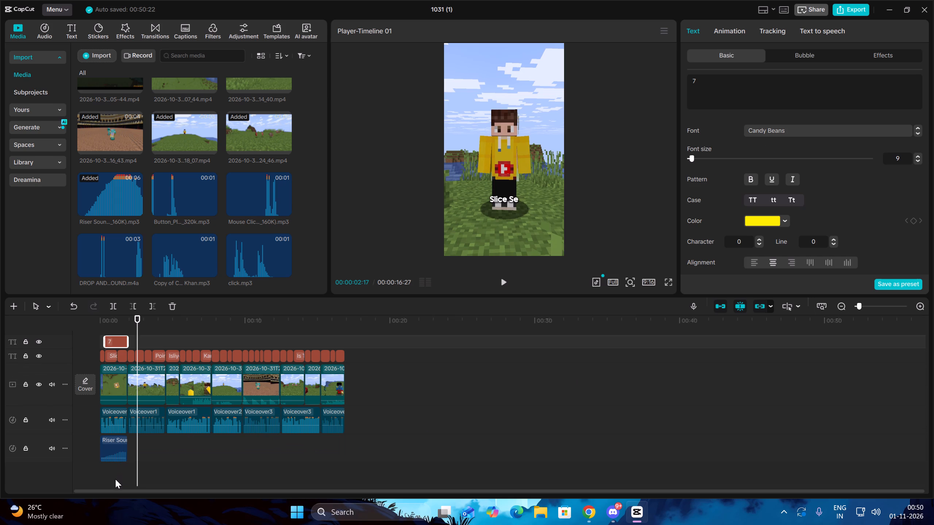
click(115, 479)
drag(115, 479, 123, 477)
key(space)
key(space)
key(Up)
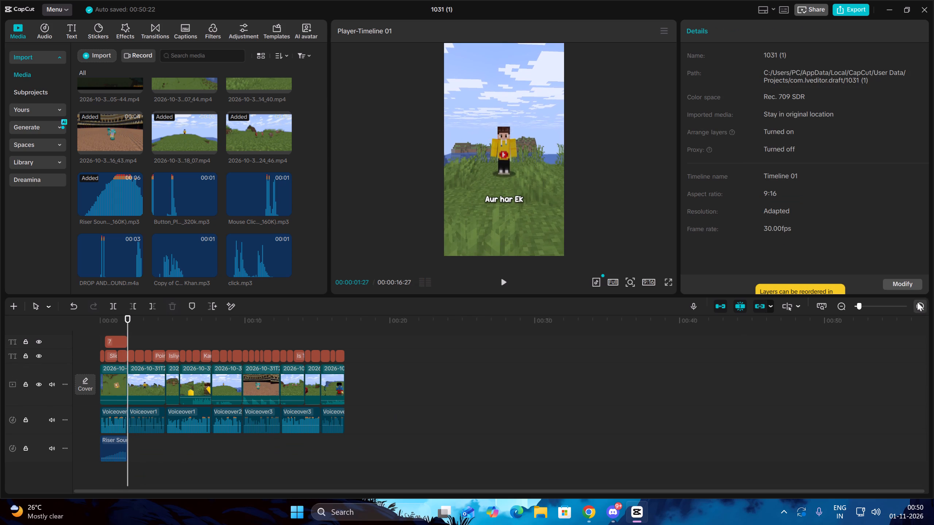
triple_click(920, 303)
click(920, 303)
scroll(179, 220, down, 3)
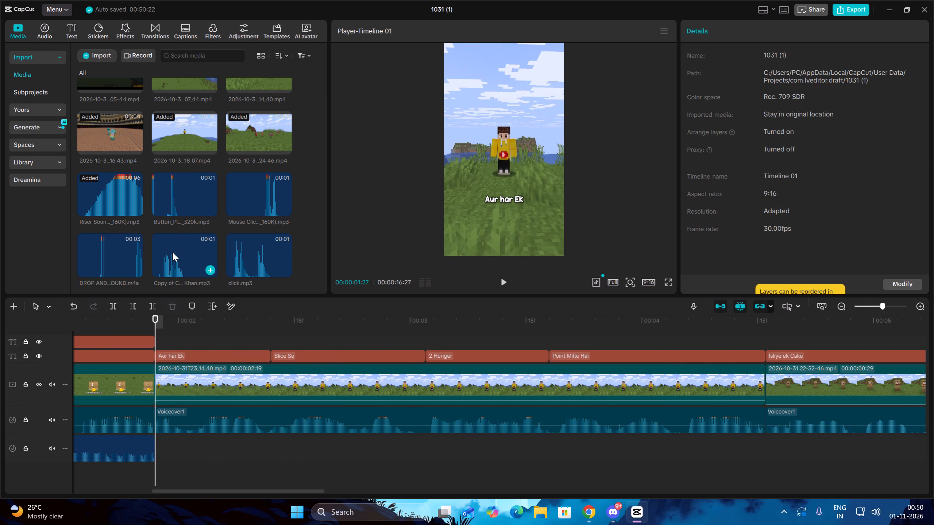
drag(173, 252, 133, 477)
drag(216, 473, 211, 474)
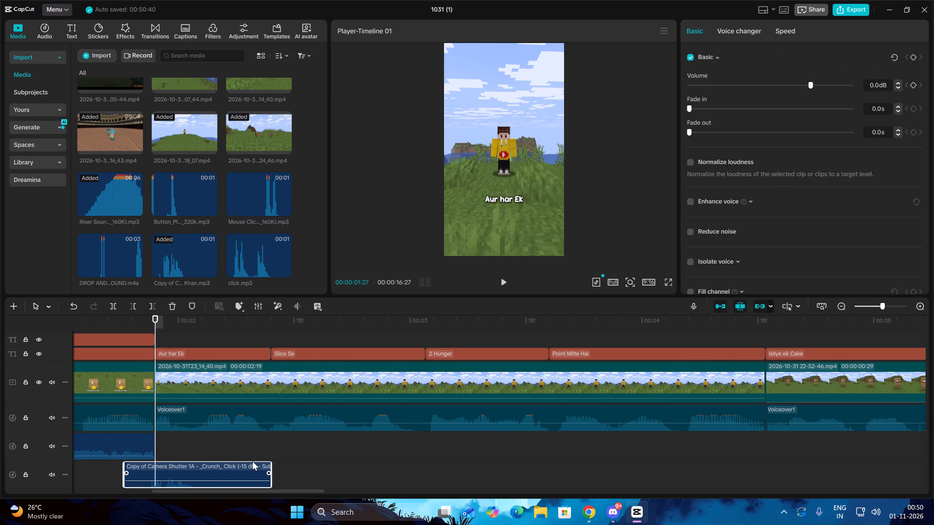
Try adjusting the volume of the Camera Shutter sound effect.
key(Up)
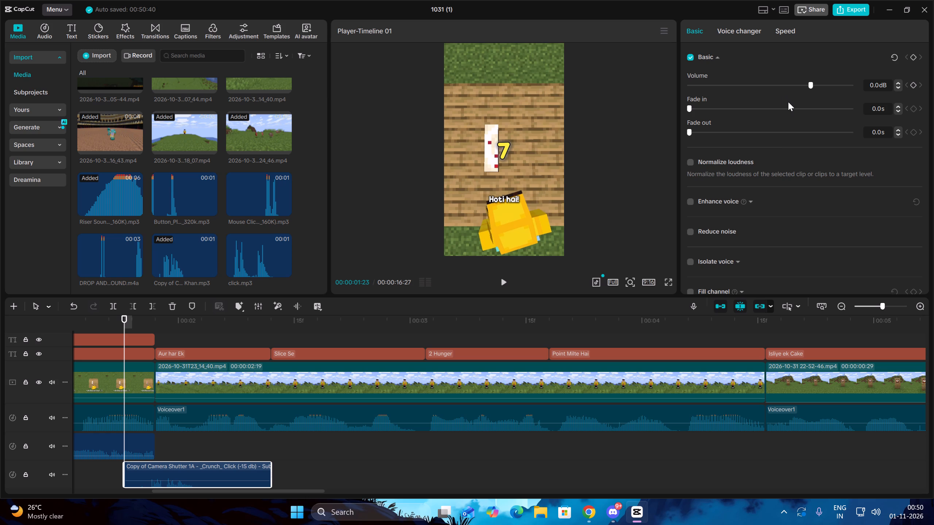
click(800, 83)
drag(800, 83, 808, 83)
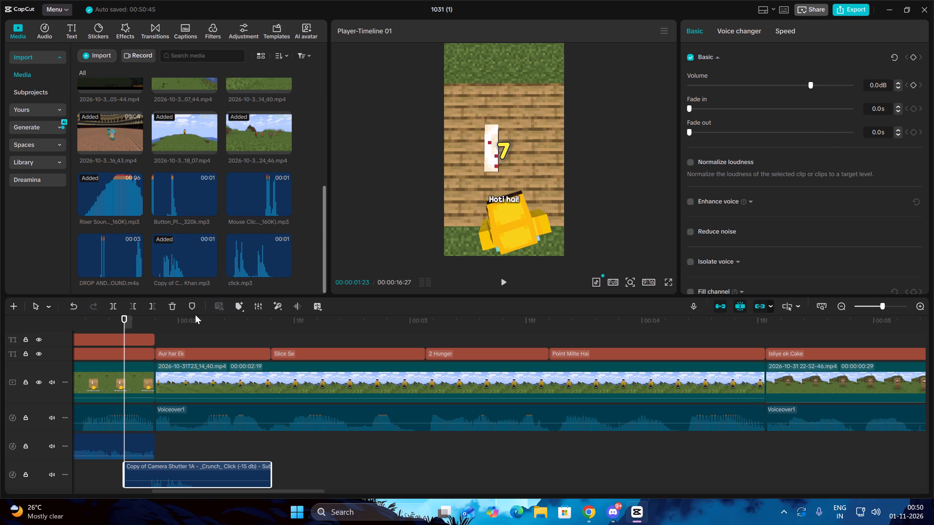
Open the Transitions library.
click(155, 28)
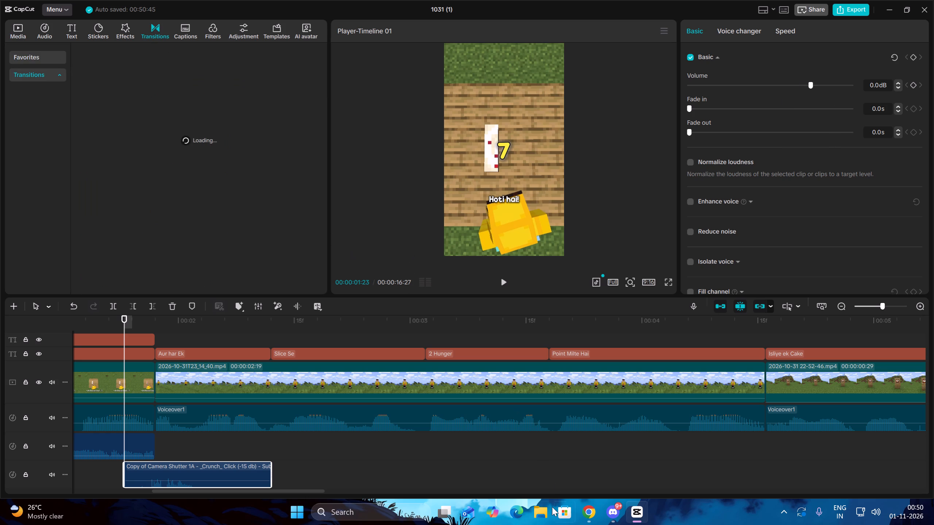
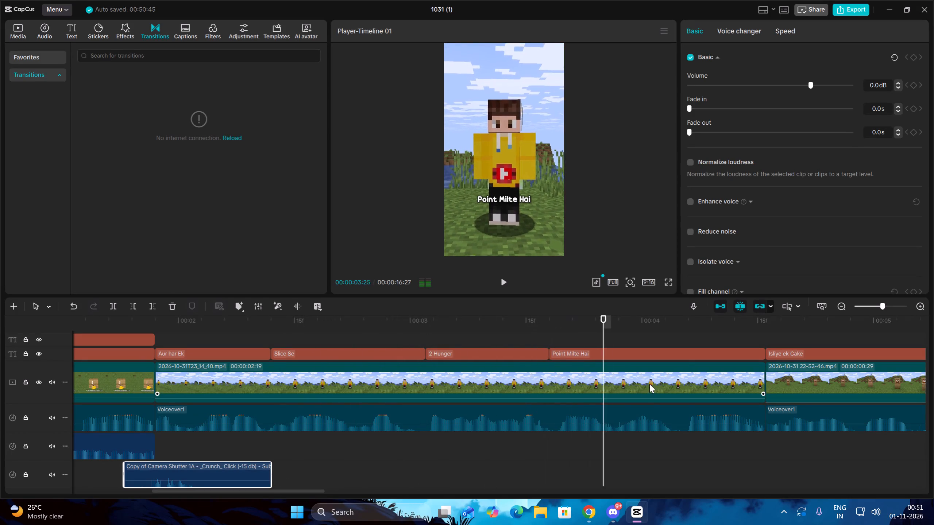
Position the playhead at the start of the "2 Hunger" caption, about 00:00:03:02, and start importing media into the project.
click(521, 441)
drag(521, 441, 429, 440)
scroll(377, 381, up, 4)
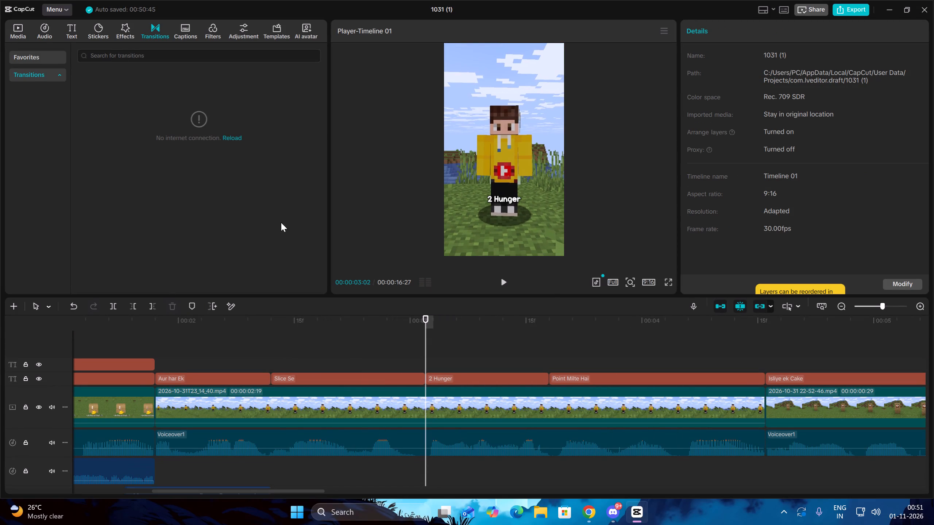
click(12, 30)
click(103, 54)
click(127, 72)
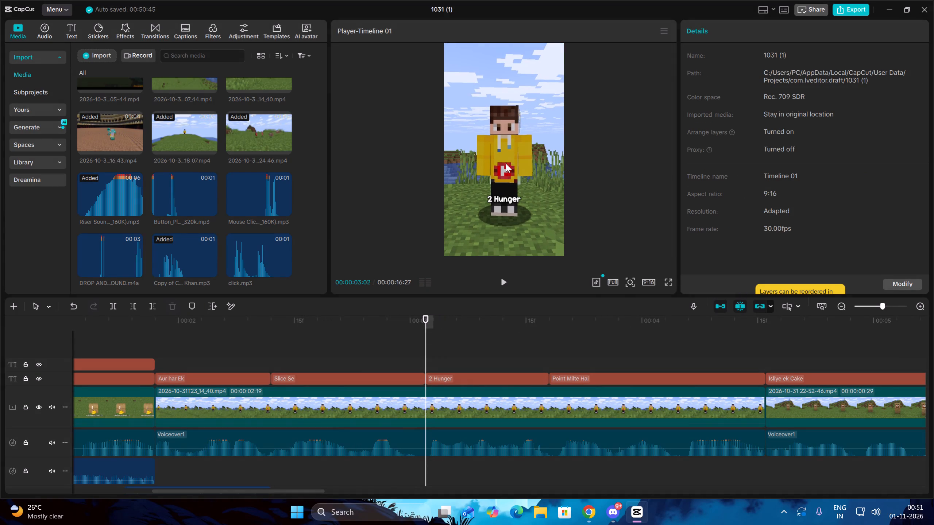
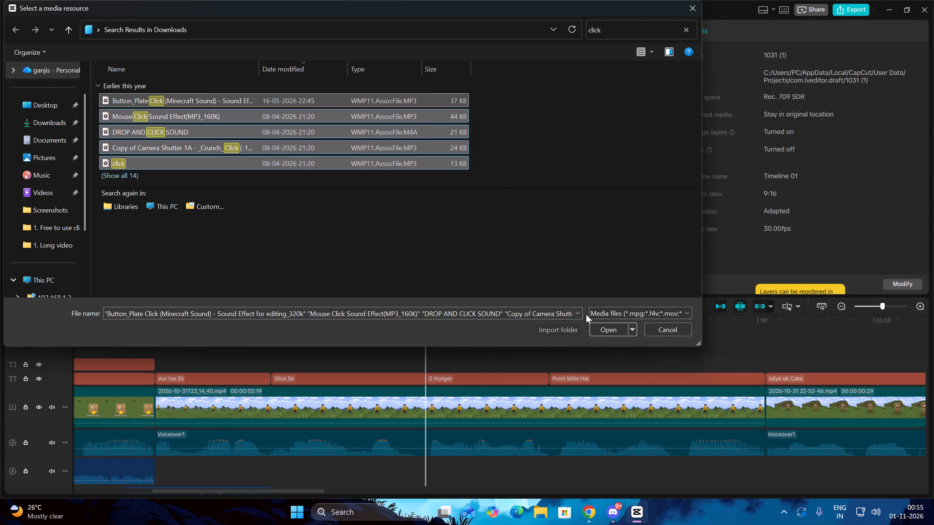
Import the five selected click sound effects from the Downloads search results into the project's media.
click(601, 325)
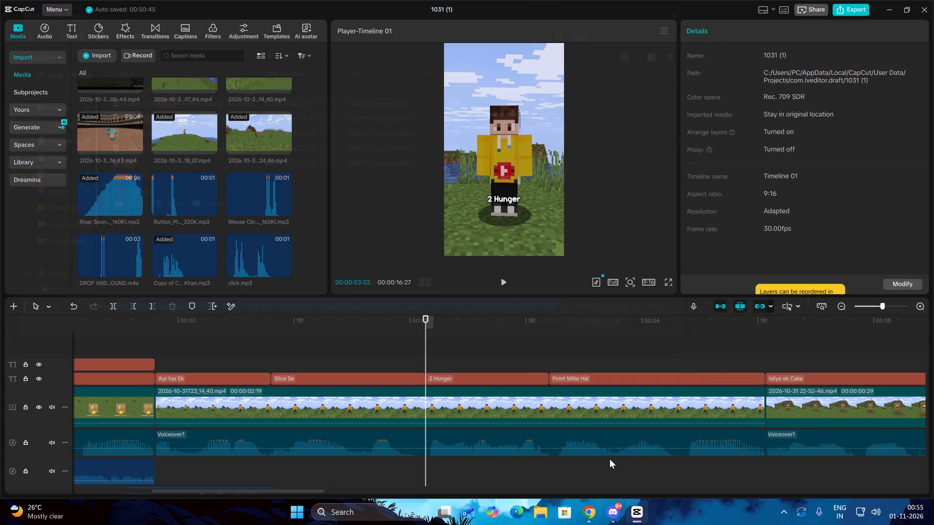
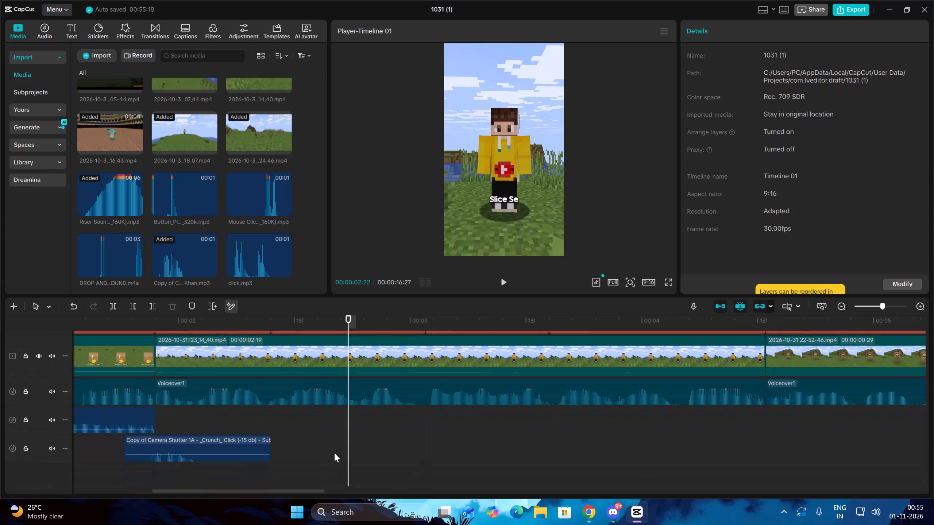
Play through the "Slice Se" caption section and park the playhead at the start of the "2 Hunger" caption.
click(155, 470)
key(space)
scroll(484, 439, up, 4)
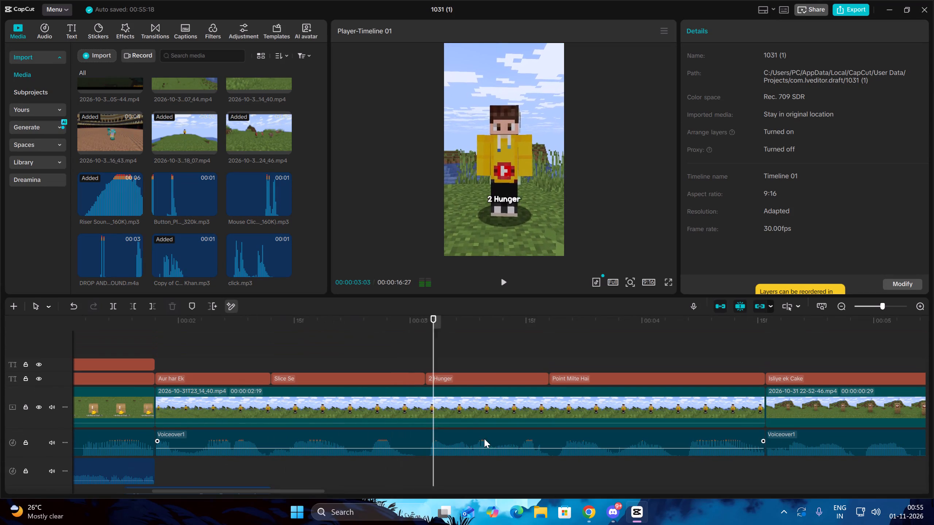
key(space)
key(Up)
key(Up)
scroll(229, 234, down, 2)
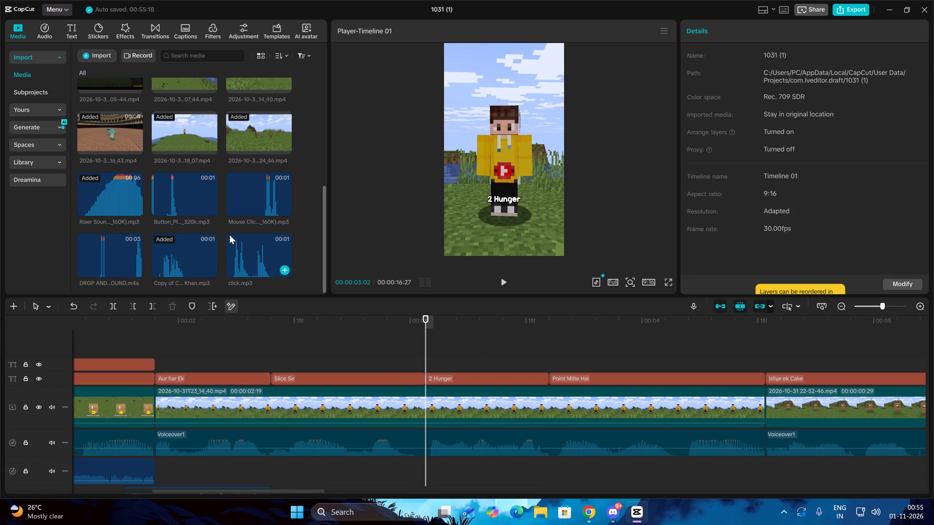
Search Downloads for "hit" and import the Successful Arrow_Bow hit (Minecraft Sound) MP3 into the project's media.
scroll(229, 235, down, 2)
click(105, 59)
click(109, 79)
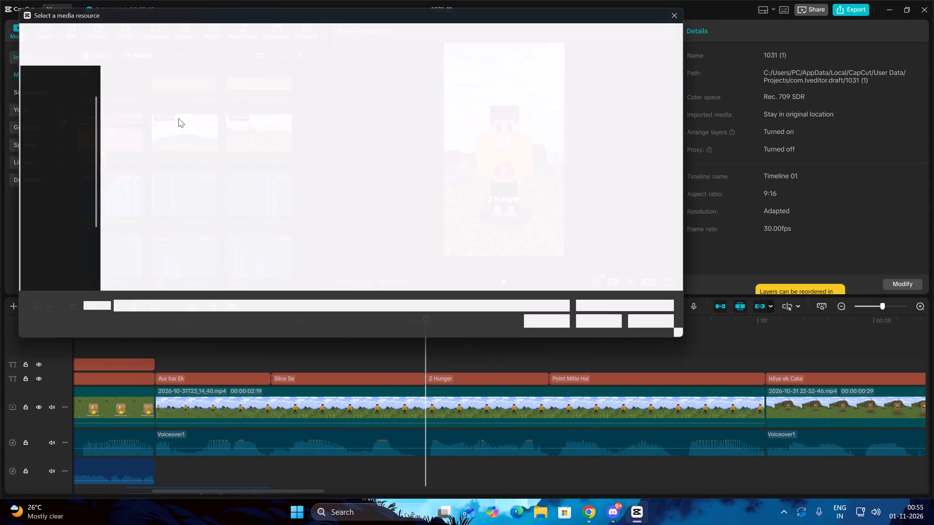
key(BackSpace)
text(hit)
click(198, 145)
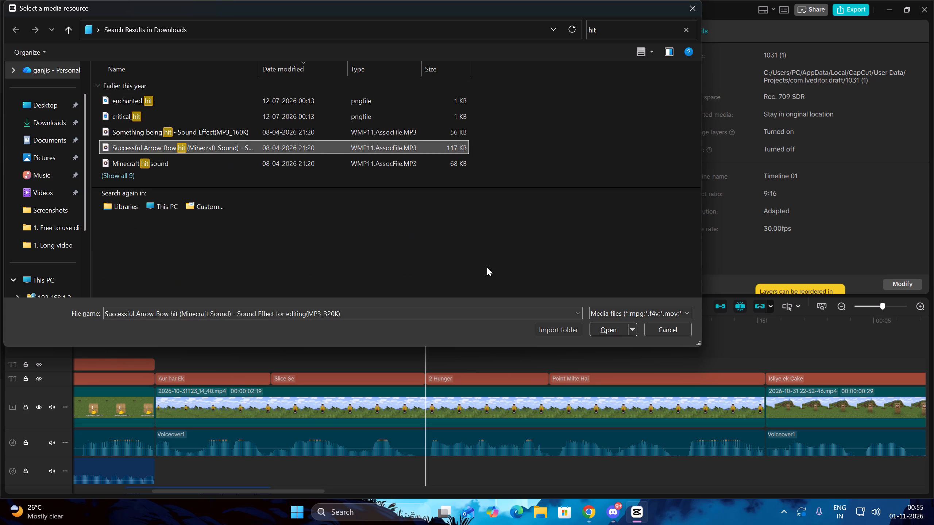
click(604, 328)
Place the arrow hit sound on the audio track below the voiceover, its peak aligned with the start of the "2 Hunger" caption.
scroll(463, 468, down, 8)
drag(103, 255, 367, 419)
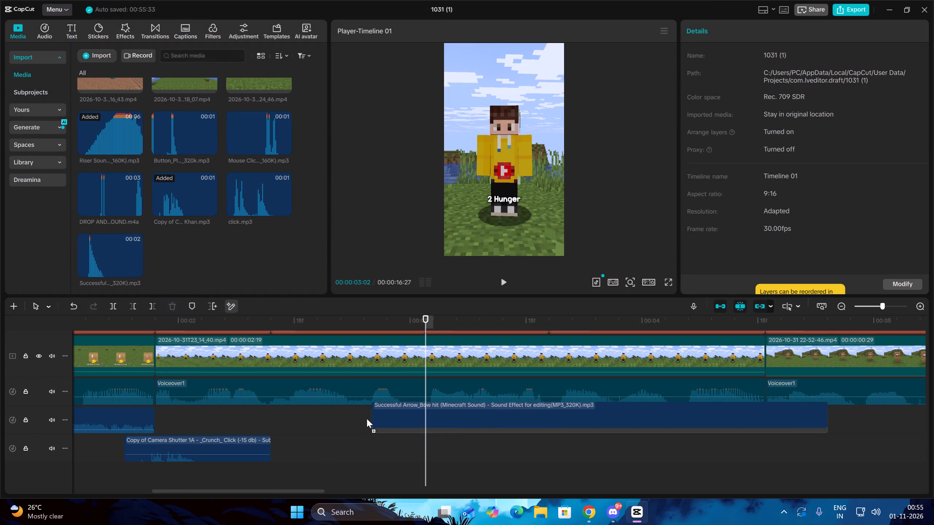
drag(367, 419, 357, 422)
drag(491, 421, 483, 431)
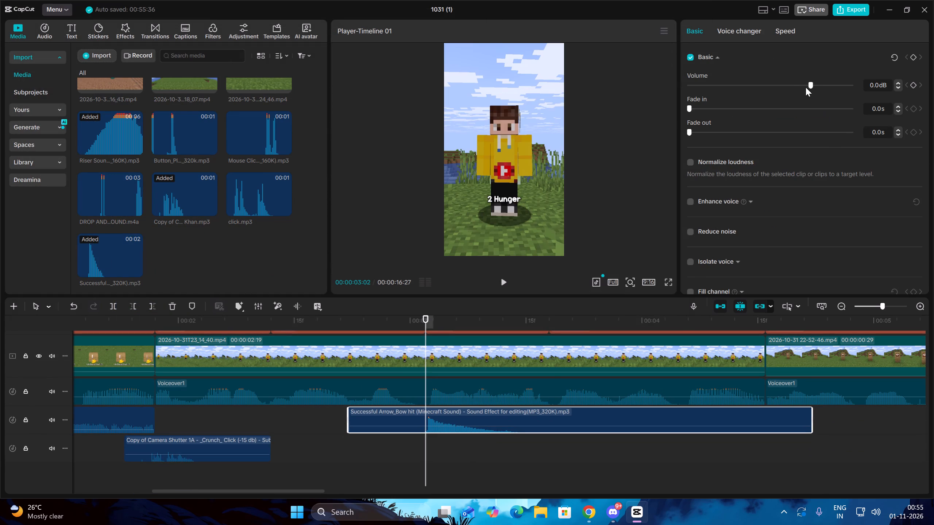
Lower the arrow hit sound's volume to -9.7 dB.
drag(800, 87, 789, 88)
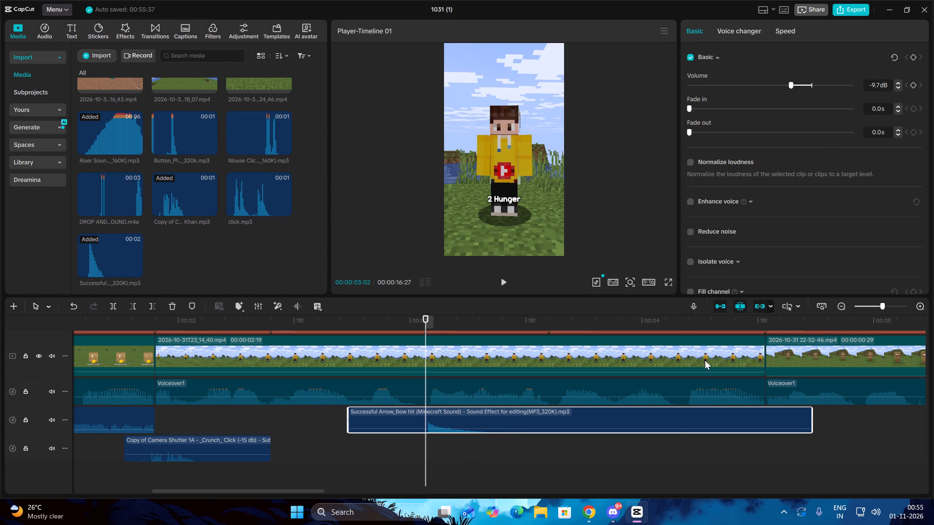
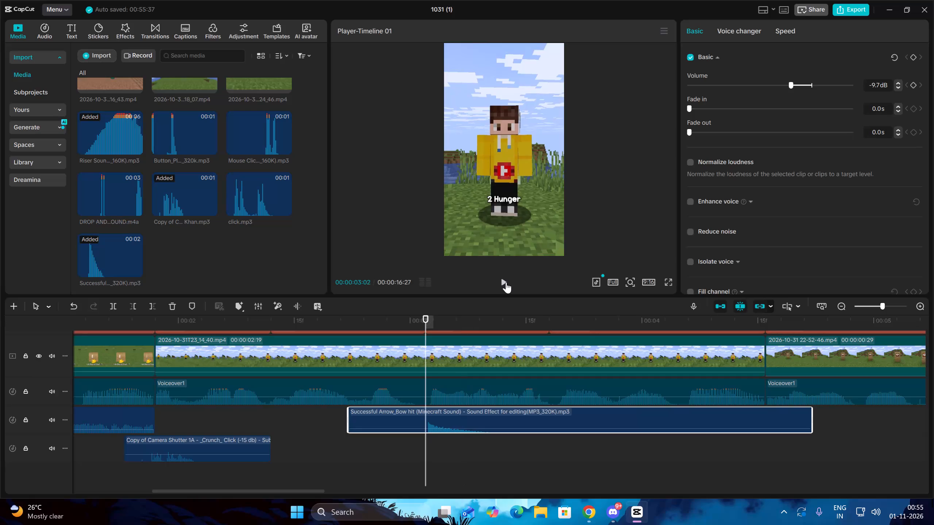
Trim the arrow hit sound to the span from 00:00:03:02 to 00:00:03:16 and play it back.
key(space)
key(space)
click(154, 306)
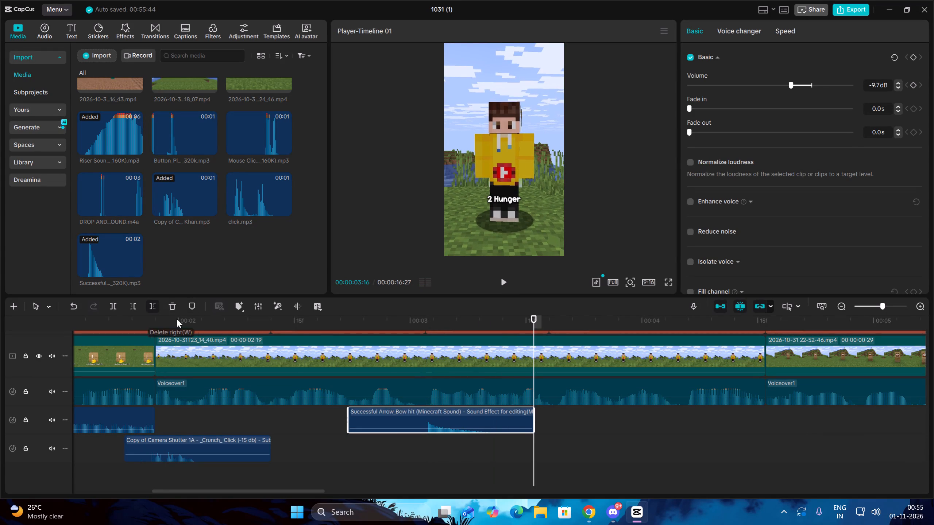
key(Up)
click(135, 307)
key(space)
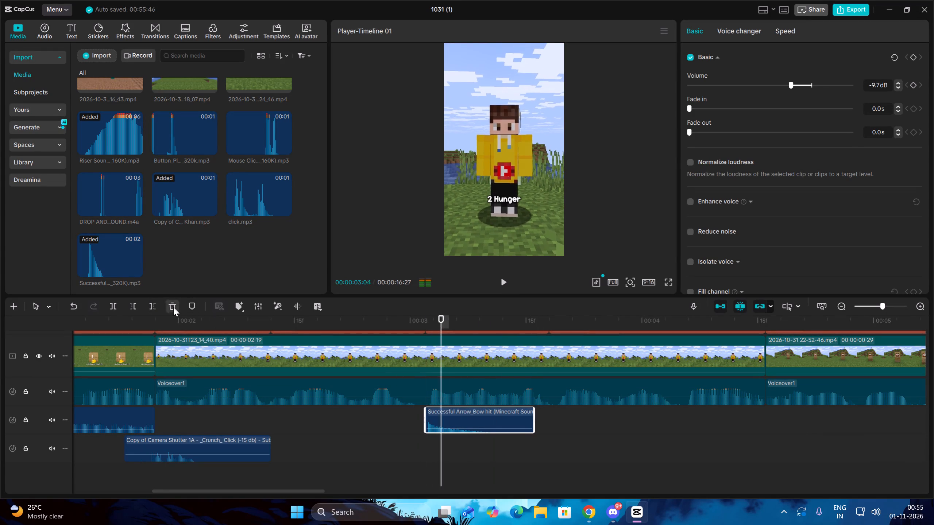
key(Up)
key(Up)
key(Up)
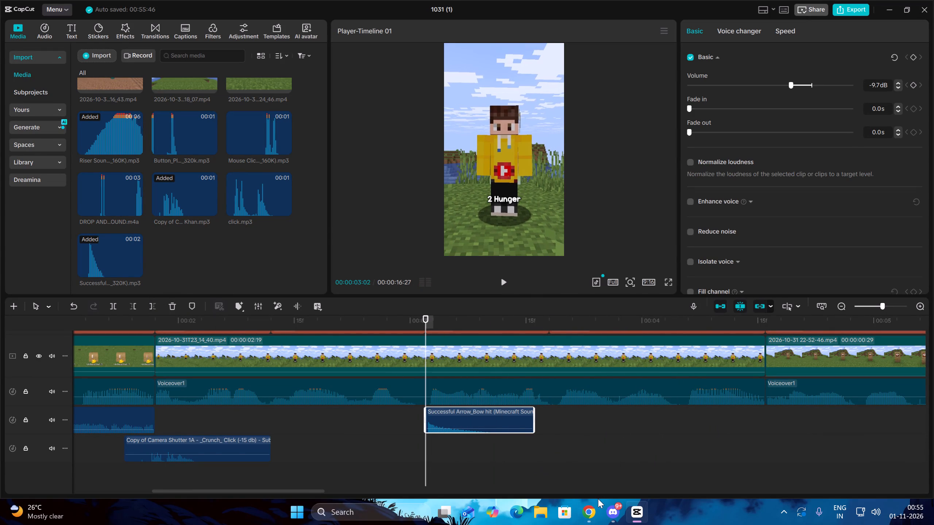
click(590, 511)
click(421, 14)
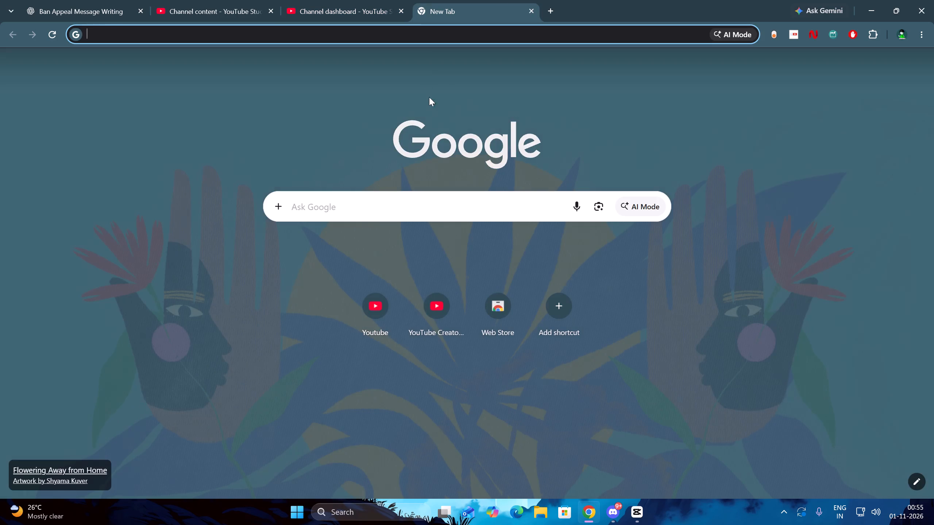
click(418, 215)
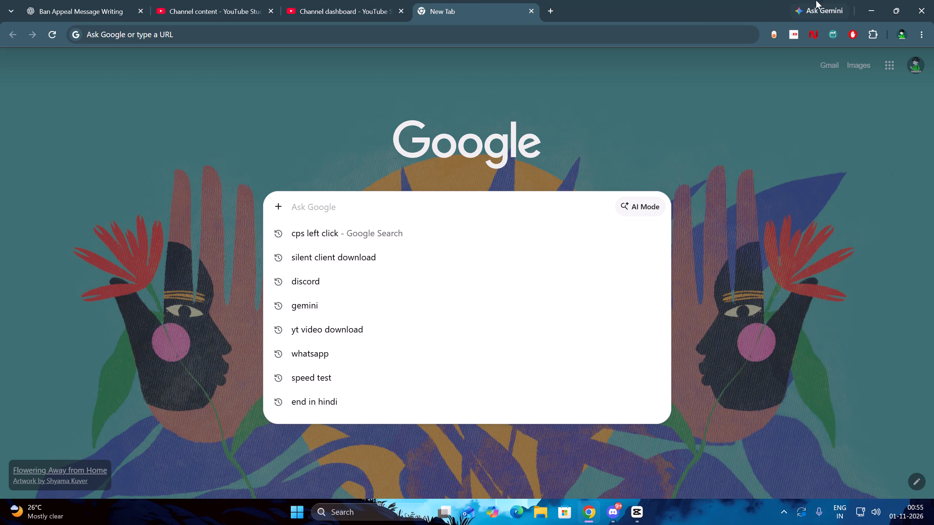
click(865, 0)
Search Downloads for "green" and import the Minecraft Calendar Animation green screen video into the project's media.
scroll(490, 393, up, 7)
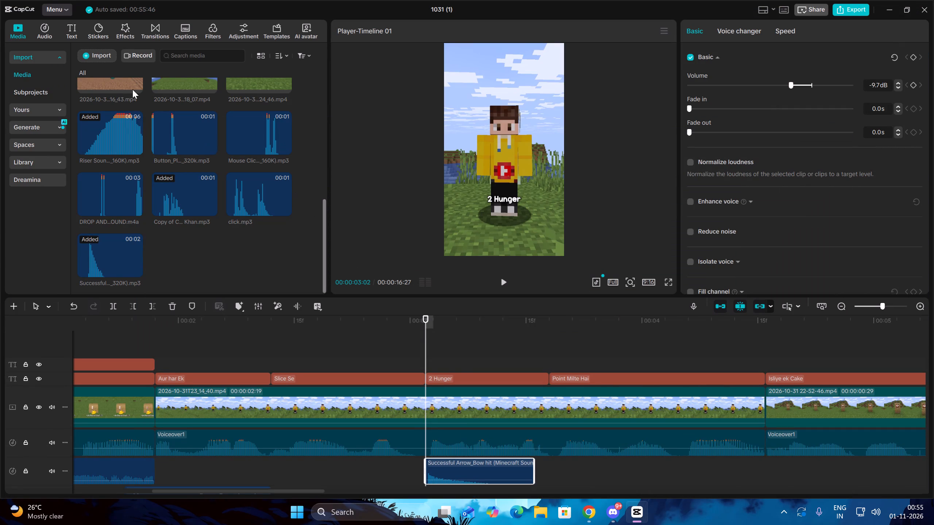
click(97, 57)
click(103, 76)
key(BackSpace)
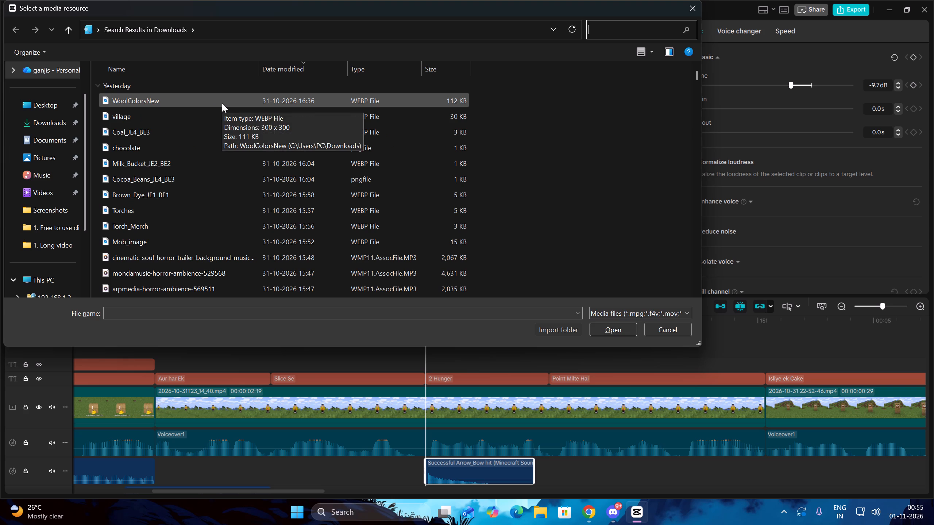
text(green)
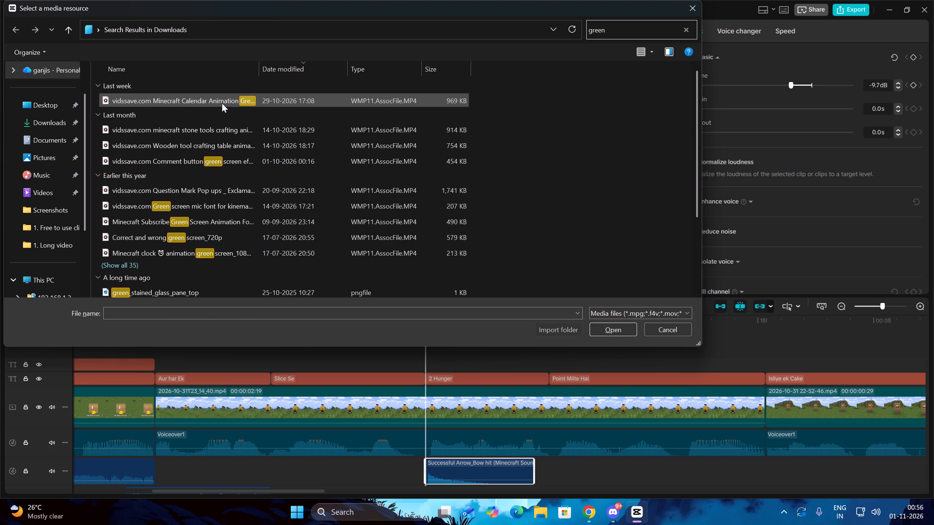
click(222, 103)
click(610, 329)
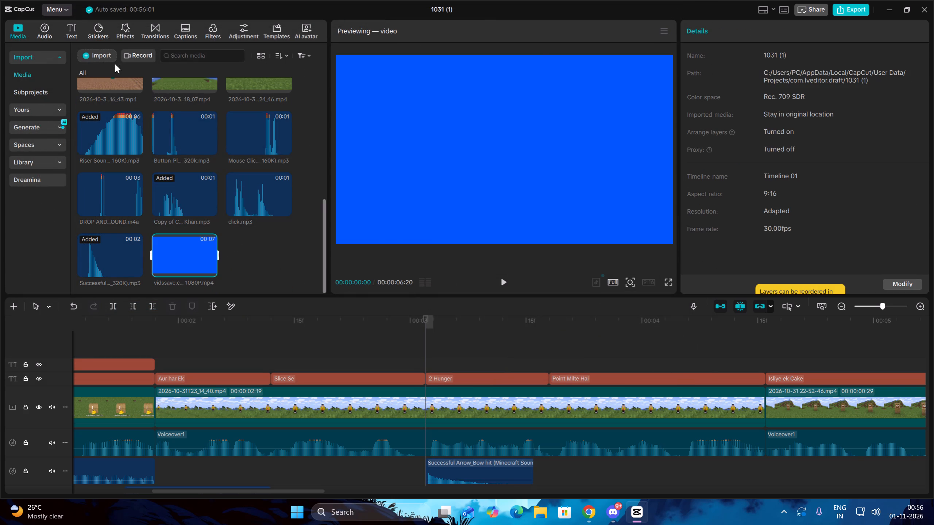
Import the "Green screen mic font for kinemaster 720p" video from the Downloads search for "green".
click(110, 59)
click(121, 74)
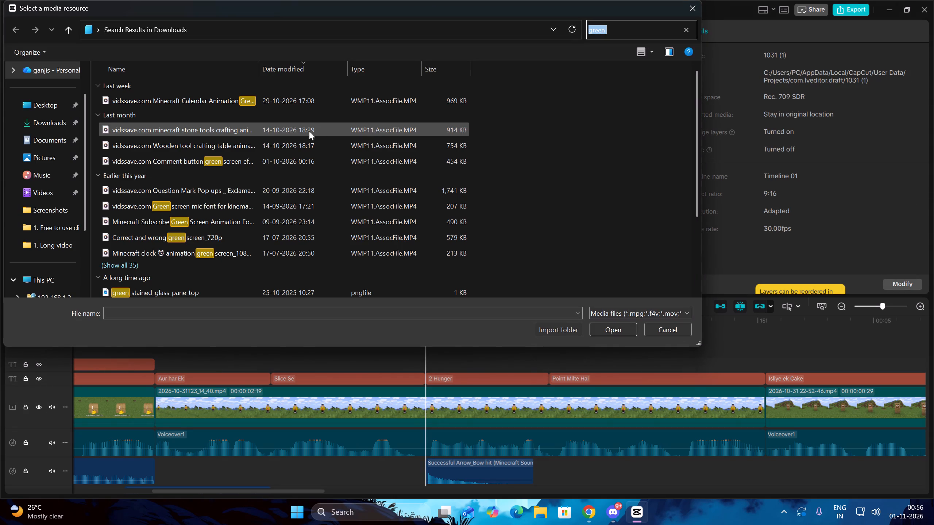
click(291, 135)
click(276, 204)
click(609, 324)
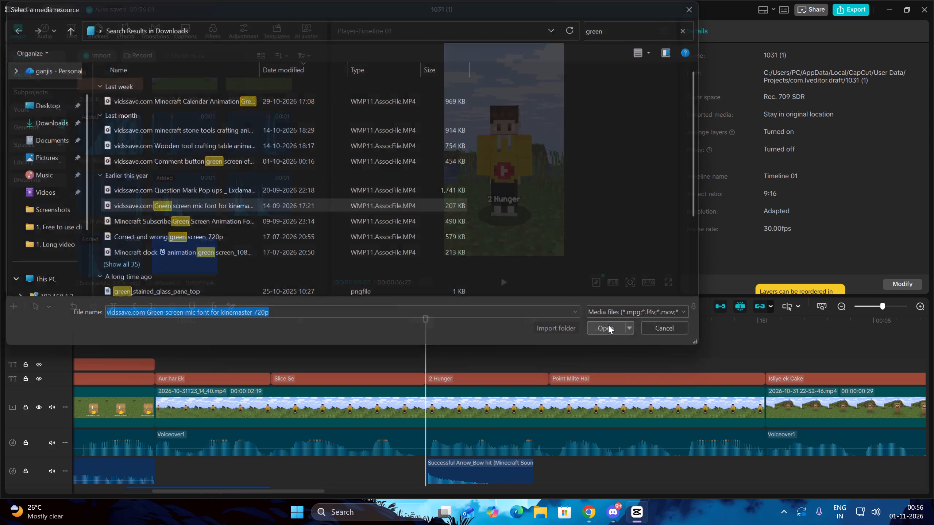
Place the green screen mic clip above the captions at 00:00:03:02, scaled to 337% and shifted so plain green fills the frame.
drag(232, 261, 427, 358)
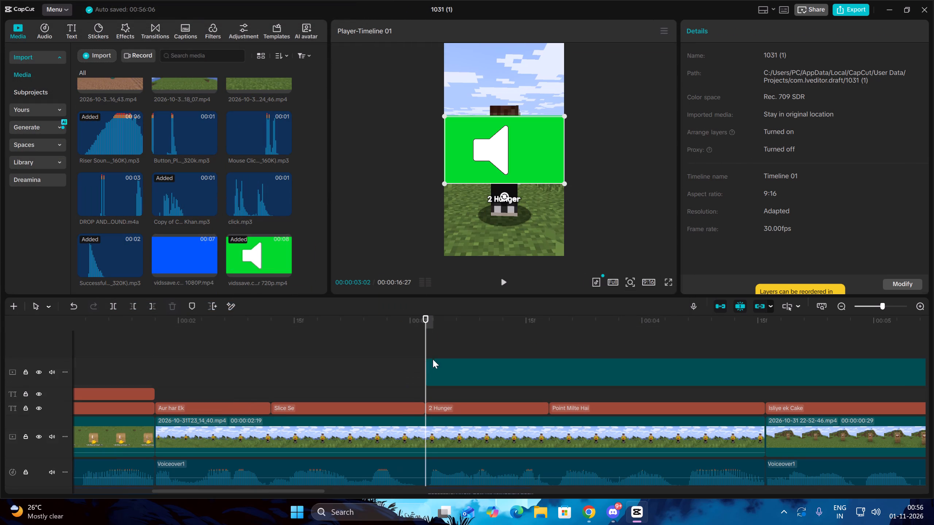
drag(563, 183, 756, 329)
drag(604, 202, 461, 209)
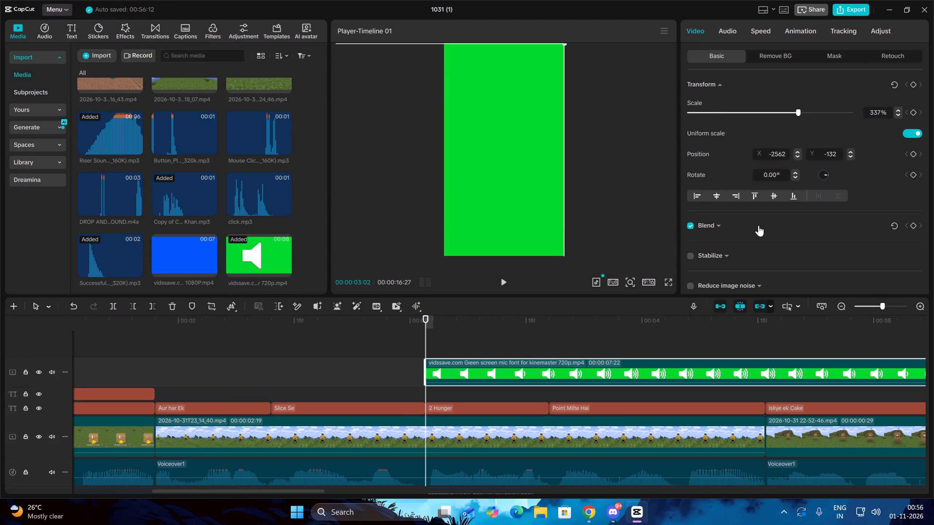
Keyframe the green clip's opacity to fade from 100% at 00:00:03:02 to 0% at 00:00:03:07, and play the flash back.
scroll(759, 225, down, 2)
click(711, 84)
click(911, 87)
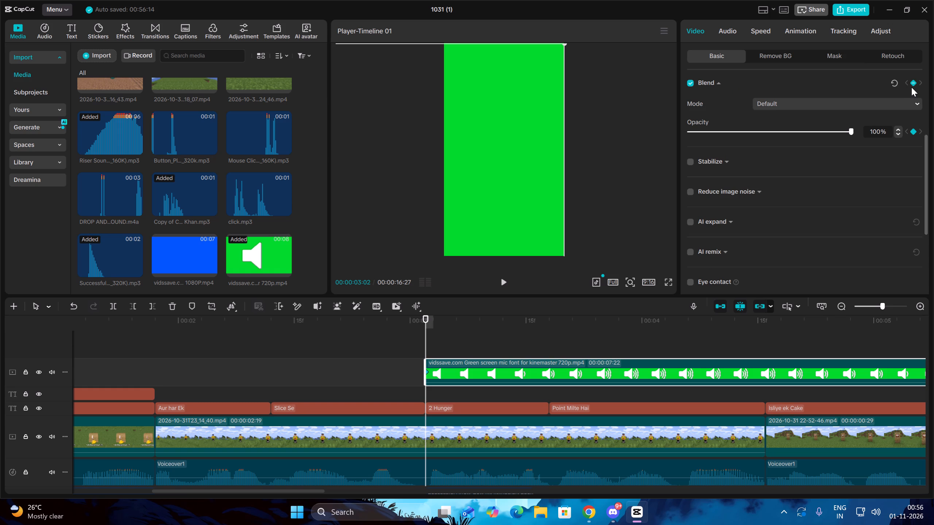
key(space)
key(space)
click(912, 87)
drag(822, 135, 608, 129)
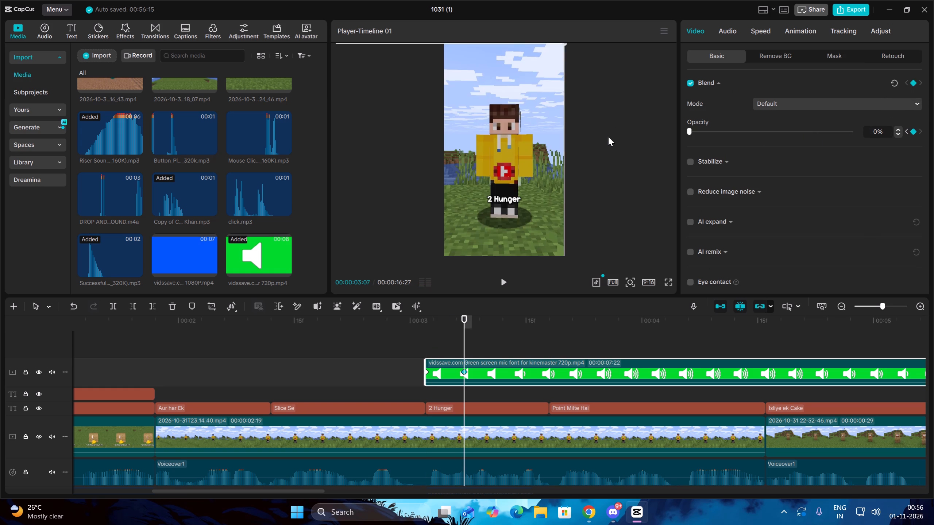
key(Up)
key(space)
key(space)
Switch to Chrome and bring up the YouTube Studio channel content page.
click(596, 511)
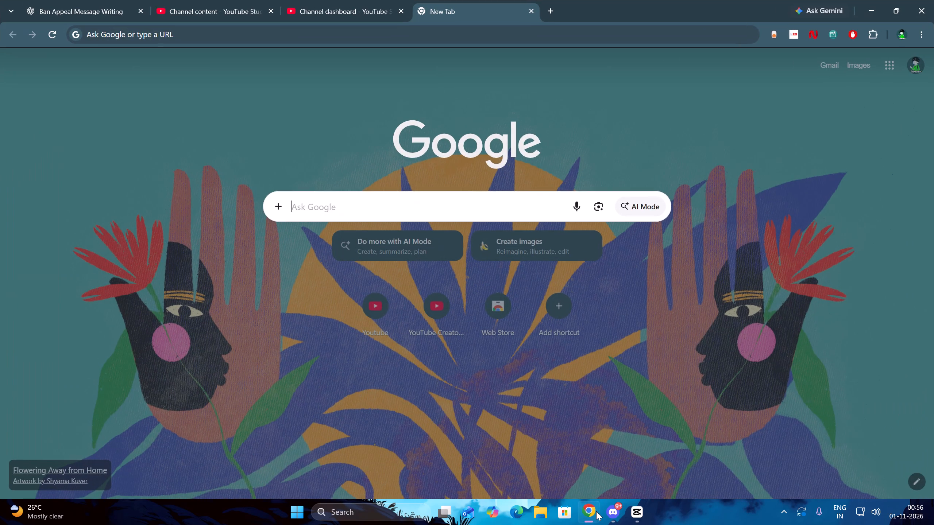
click(342, 0)
click(224, 0)
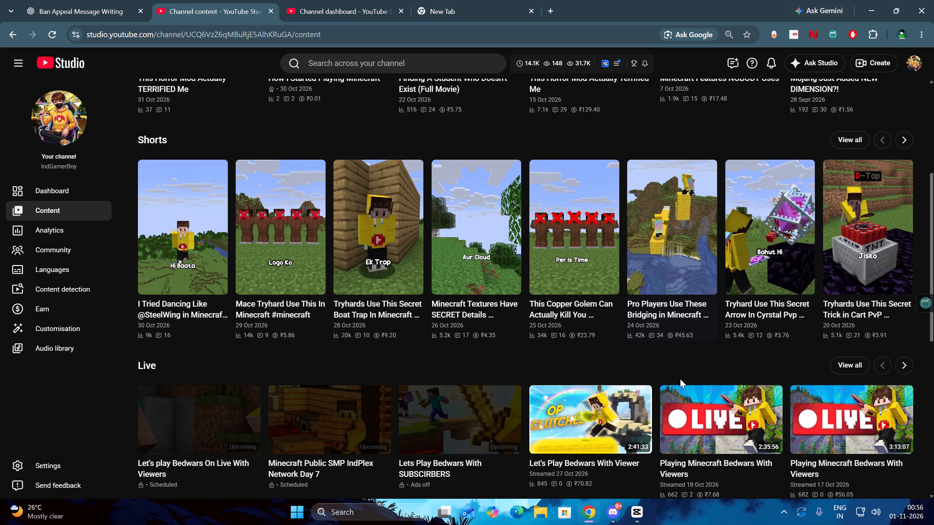
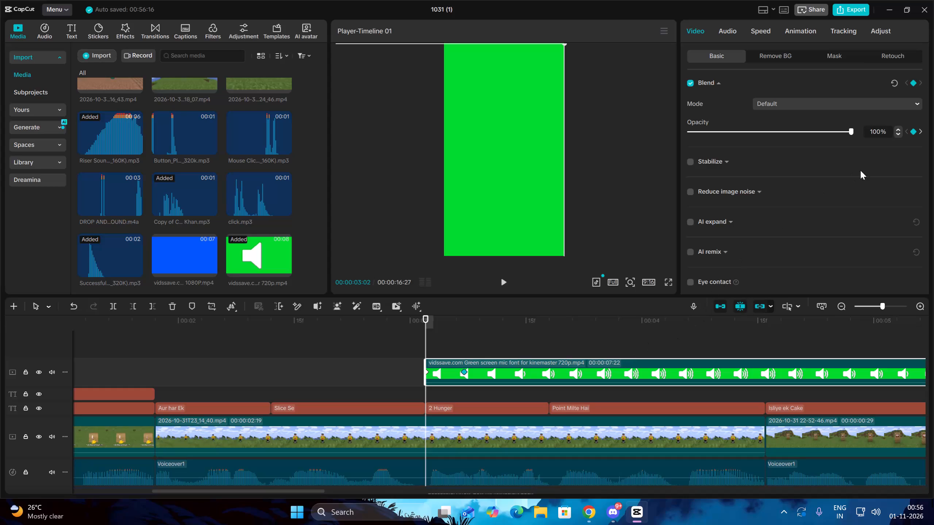
Preview the green flash and lower the green clip's starting opacity keyframe at 00:00:03:02 to 47%.
key(space)
key(space)
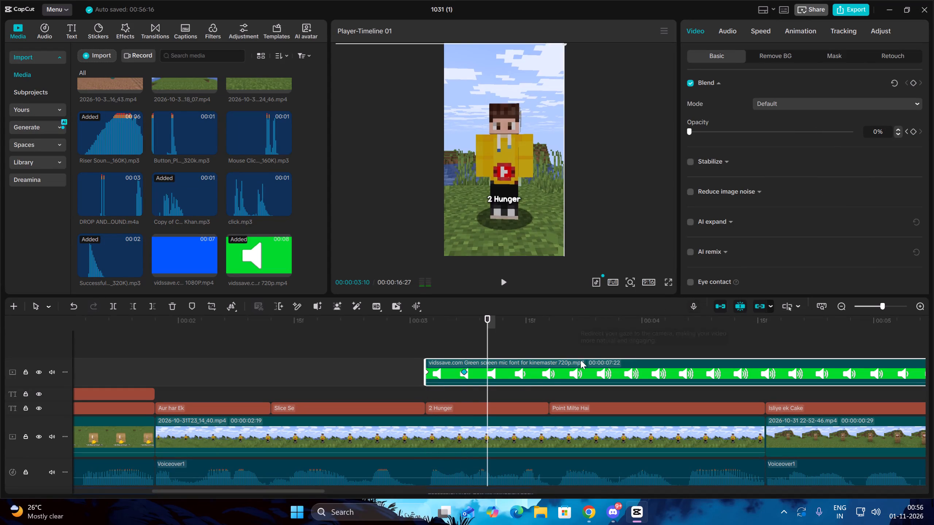
key(Up)
drag(835, 132, 800, 127)
drag(800, 127, 780, 125)
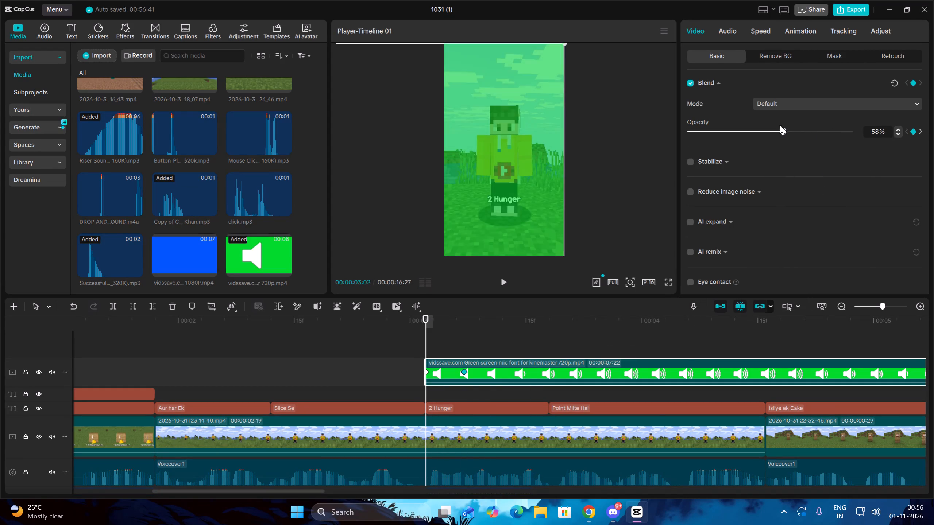
drag(780, 125, 766, 128)
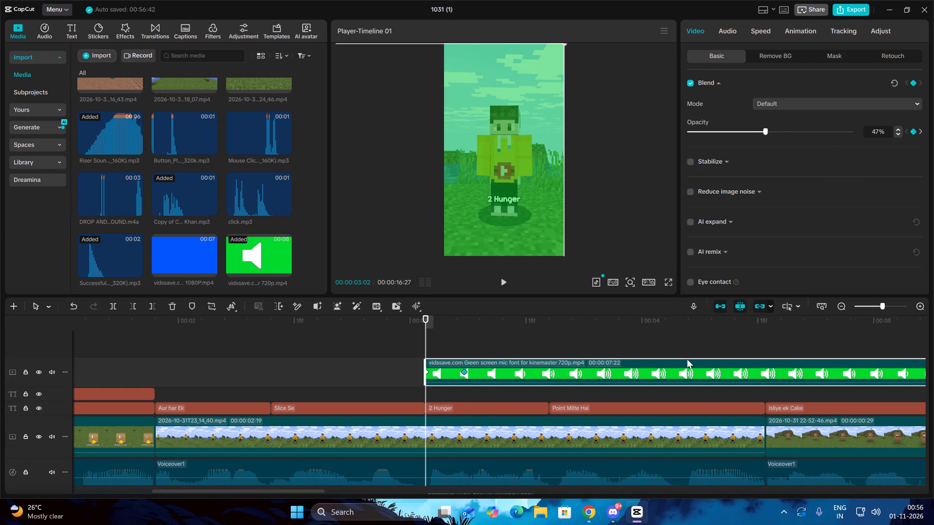
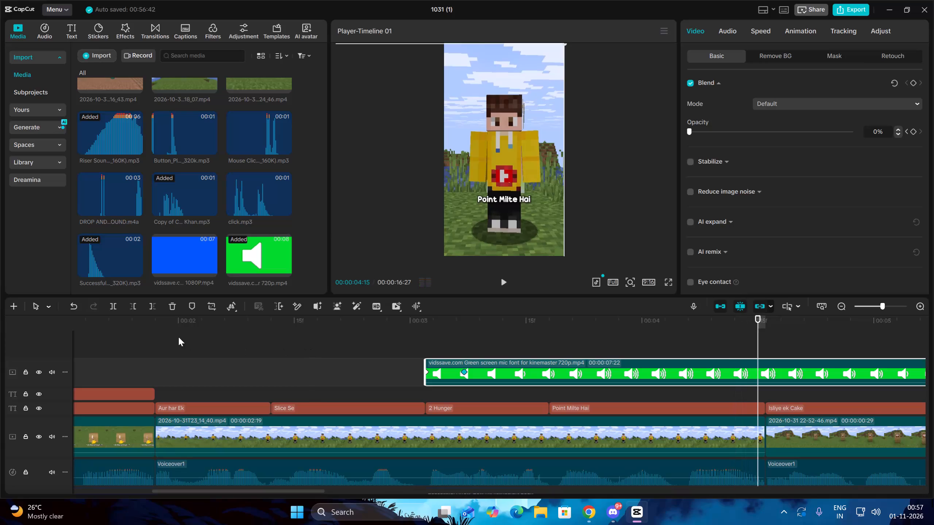
Trim off the part of the green-screen overlay clip after 00:00:04:15 and play on into the cake clip.
click(156, 307)
key(space)
key(space)
Add the click.mp3 sound effect below the voiceover at the cut to the "Isliye ek Cake" clip and preview it.
ctrl+scroll(426, 419, down, 9)
scroll(350, 426, down, 8)
key(Up)
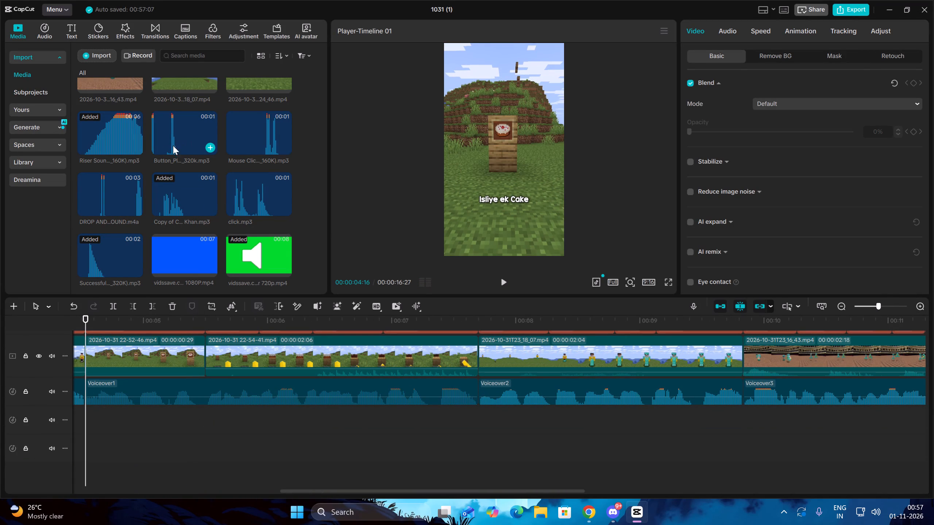
drag(249, 196, 82, 424)
key(Up)
key(space)
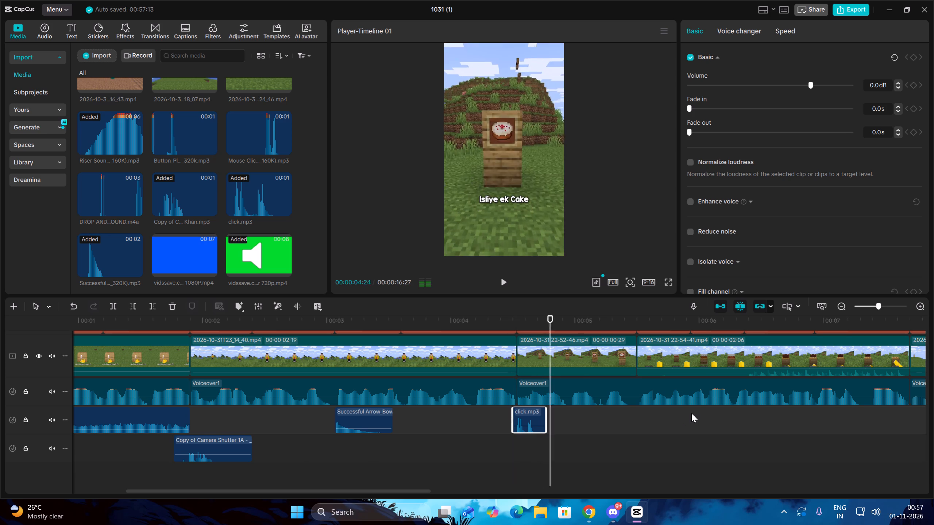
key(space)
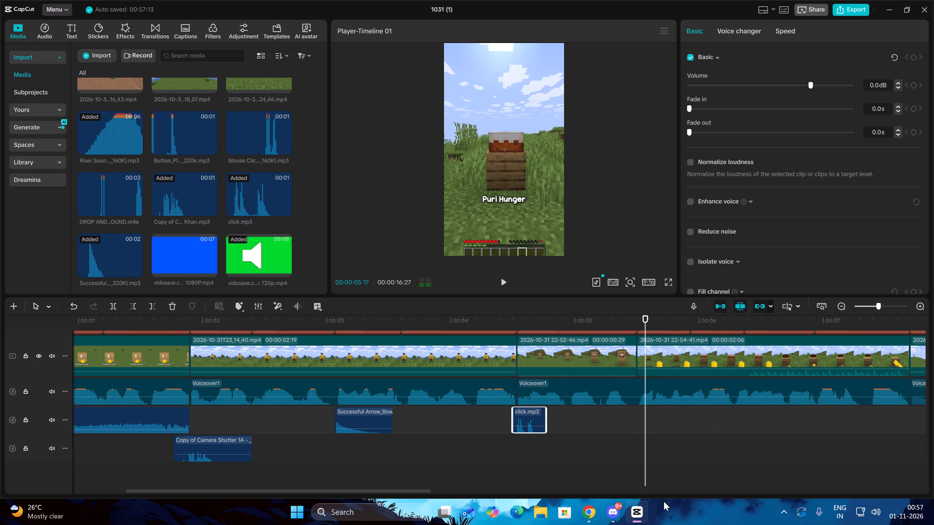
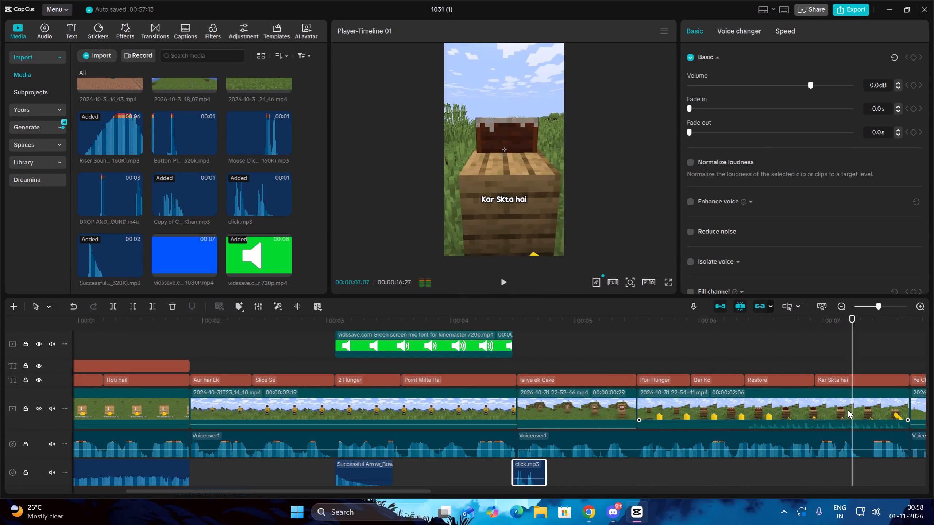
At the keyframe near the end of the 22-54-41 cake clip, enlarge the clip to 445% scale and shift it to X position -113.
key(space)
click(845, 402)
key(Up)
click(893, 407)
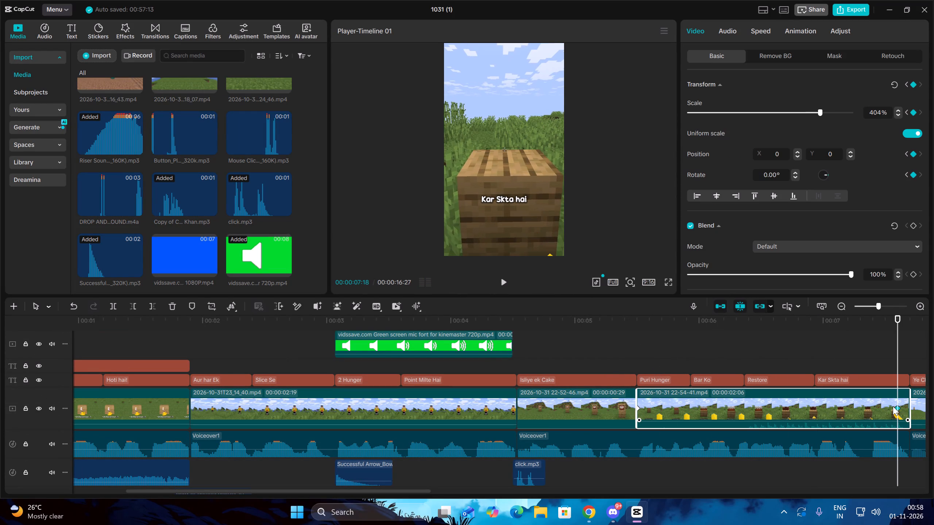
drag(828, 114, 834, 114)
drag(534, 226, 524, 226)
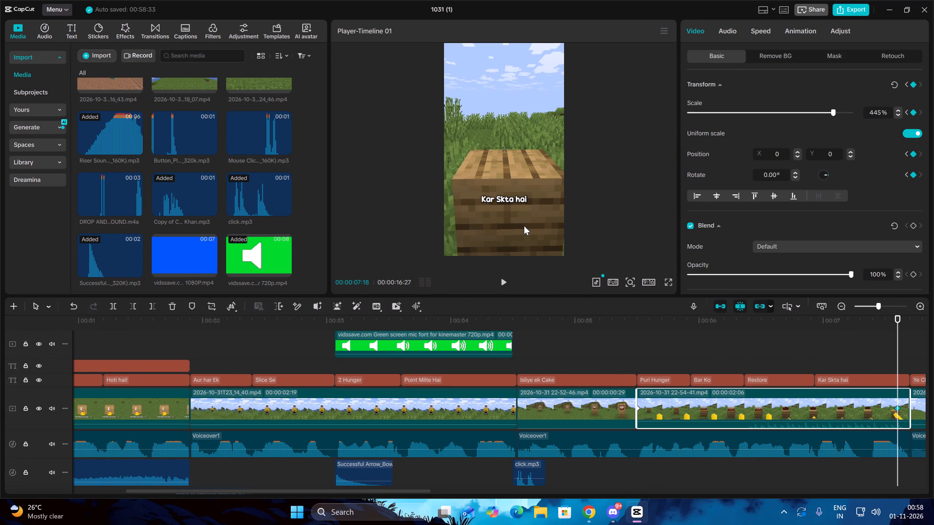
drag(524, 226, 523, 226)
drag(512, 201, 506, 201)
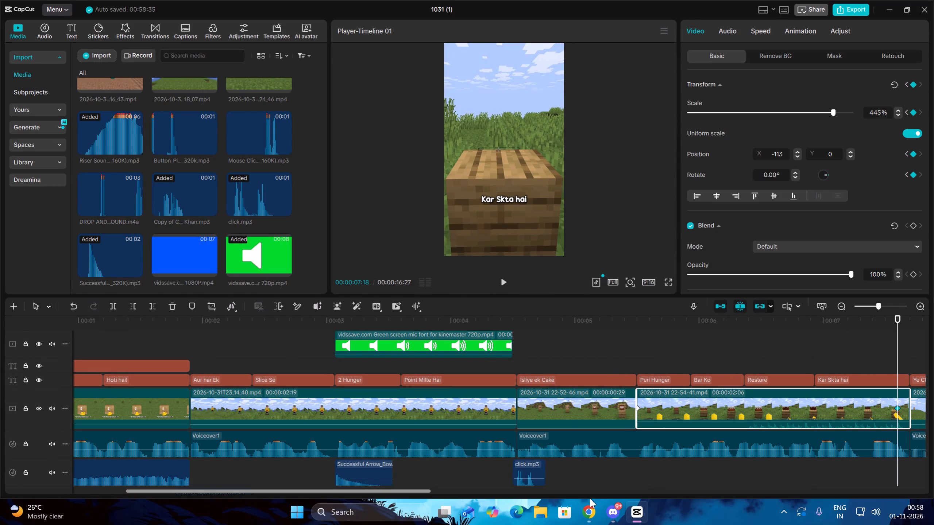
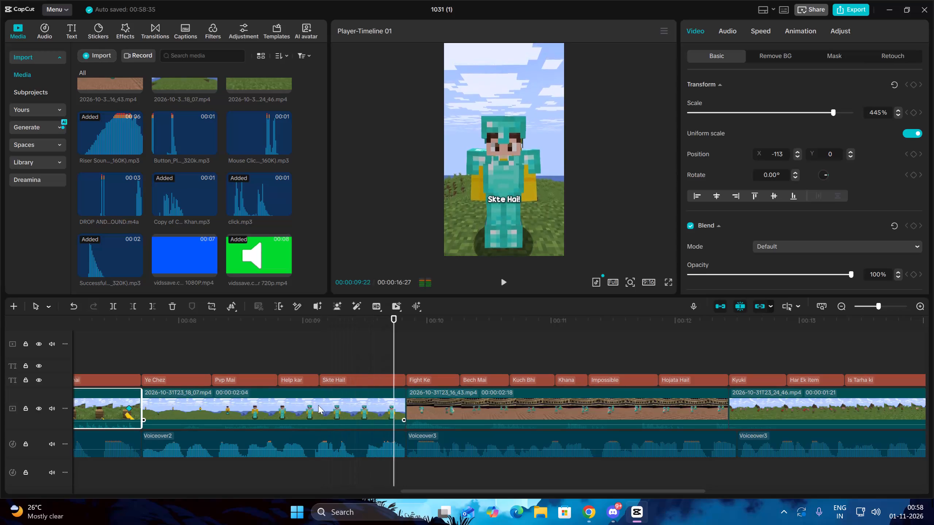
Add the Button_Plate Click sound effect beneath the voiceover, aligning its peak with the start of the "Pvp Mai" caption.
key(space)
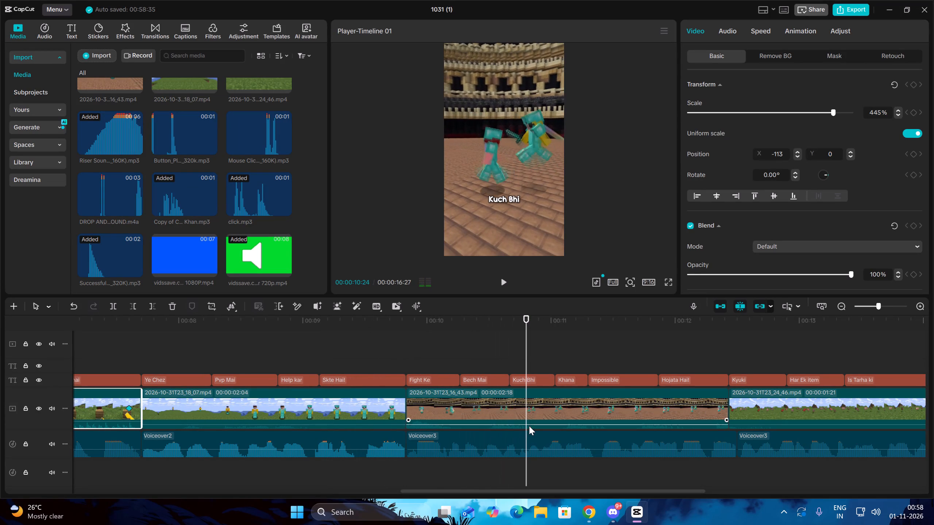
key(Up)
key(Up)
key(Up)
key(Up)
key(Up)
key(Up)
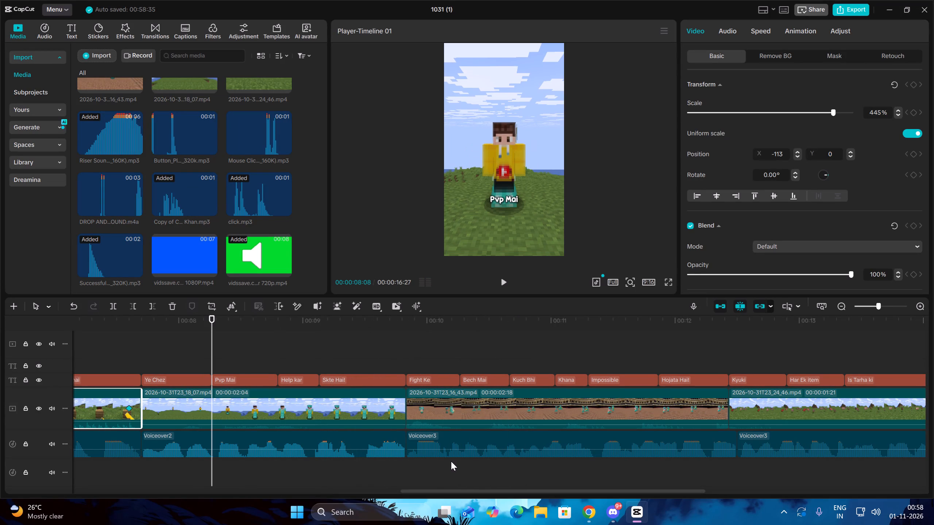
scroll(296, 285, down, 7)
drag(178, 127, 167, 157)
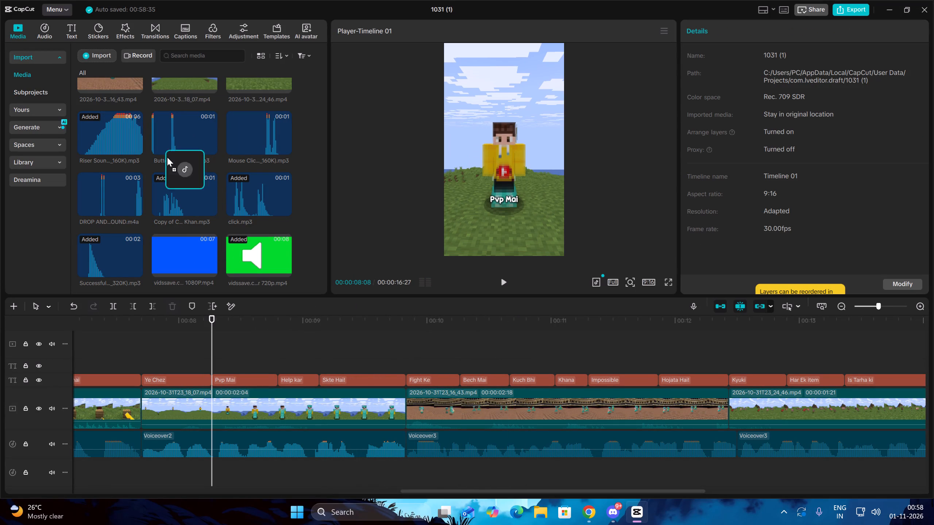
drag(167, 157, 169, 484)
drag(224, 478, 229, 478)
click(225, 475)
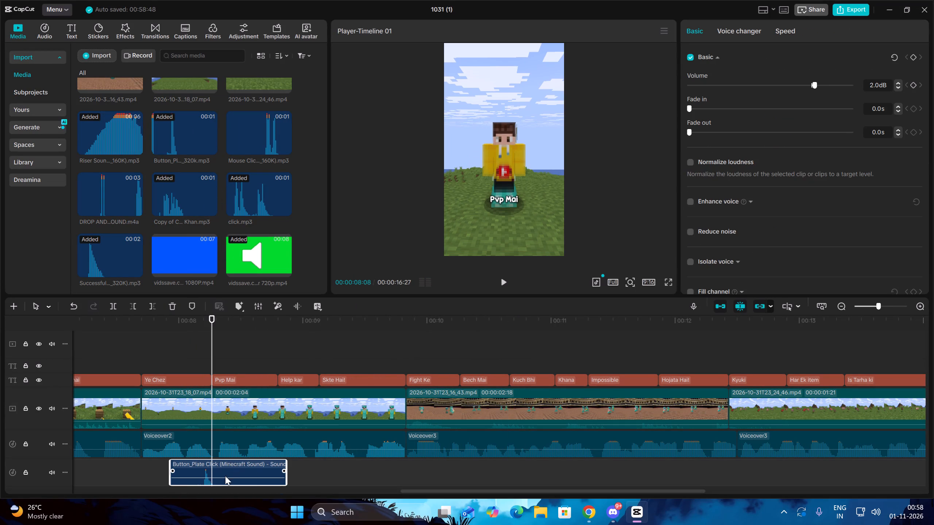
drag(230, 466, 239, 469)
Lower the Button_Plate Click sound's volume to -4.3 dB and play the section back.
click(800, 89)
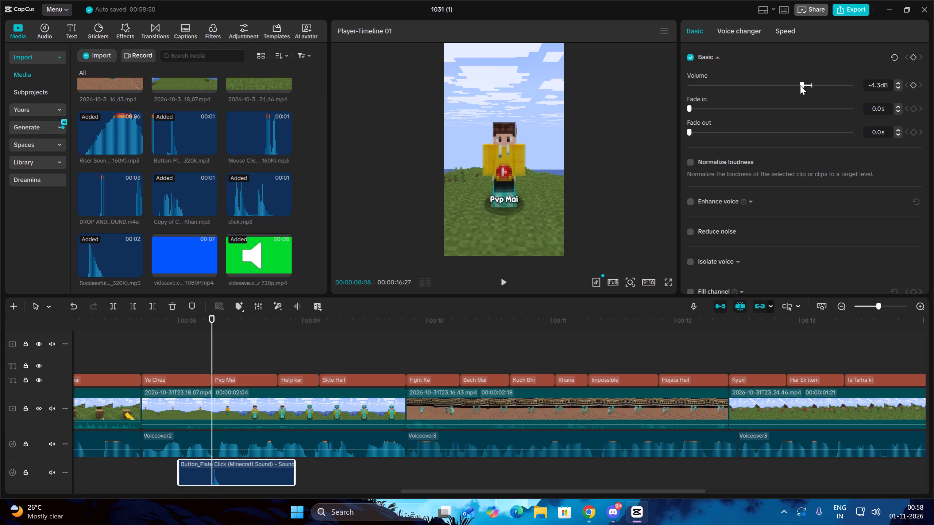
key(space)
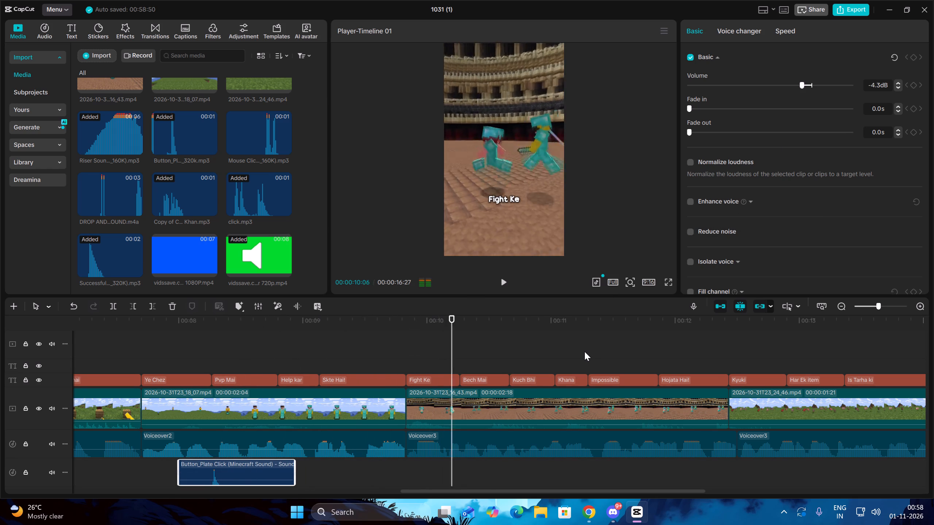
Lower the audio volume of the 16_43 arena fight clip to -6.1 dB and replay that section.
click(616, 408)
key(space)
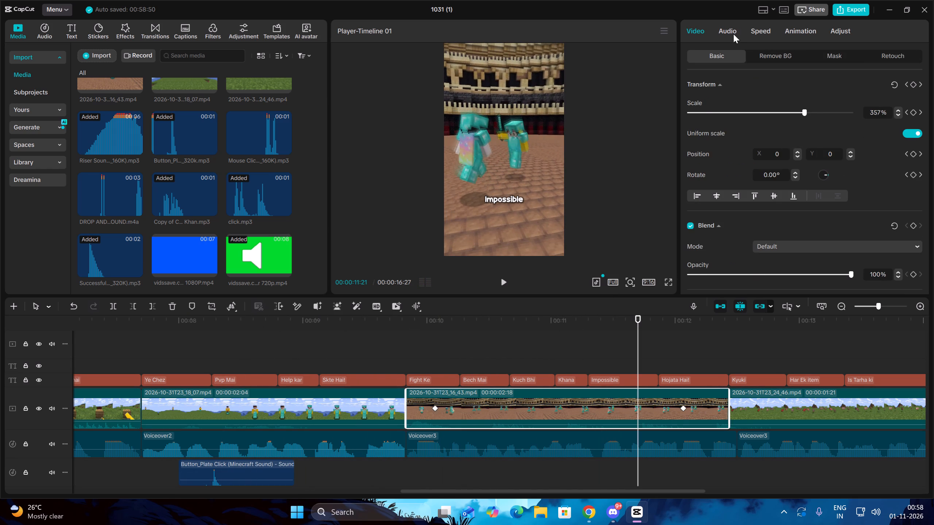
click(733, 34)
click(799, 108)
key(Up)
key(Up)
key(Up)
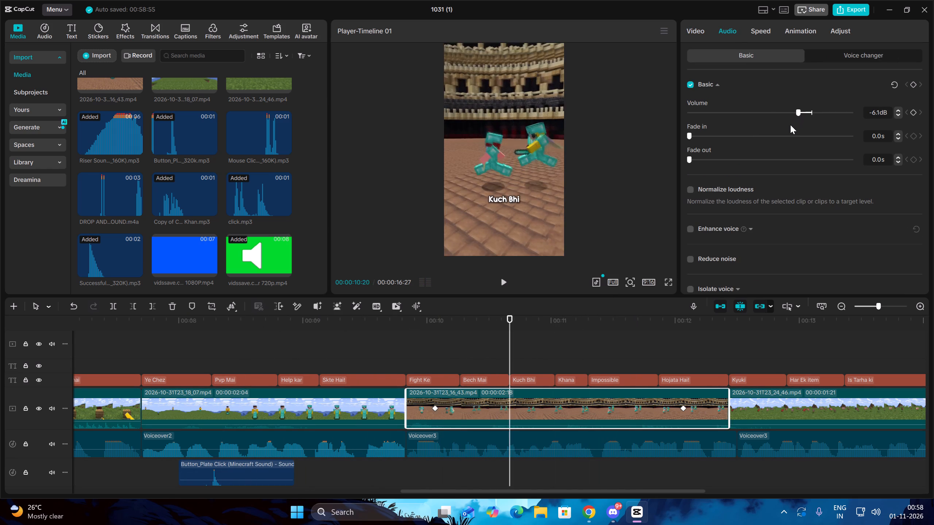
key(Up)
key(Up)
key(space)
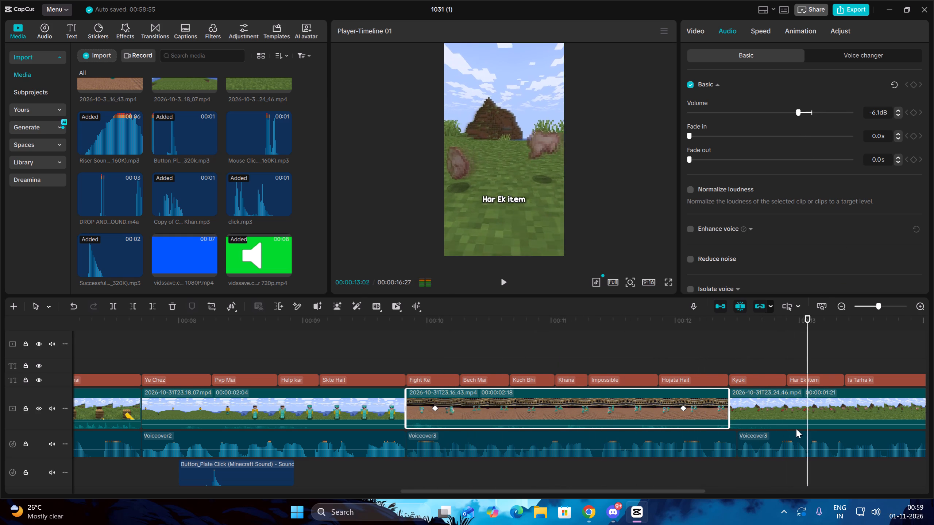
Add the click.mp3 sound effect at the cut into the 23-03-17 clip, where the "Animation" caption starts.
key(space)
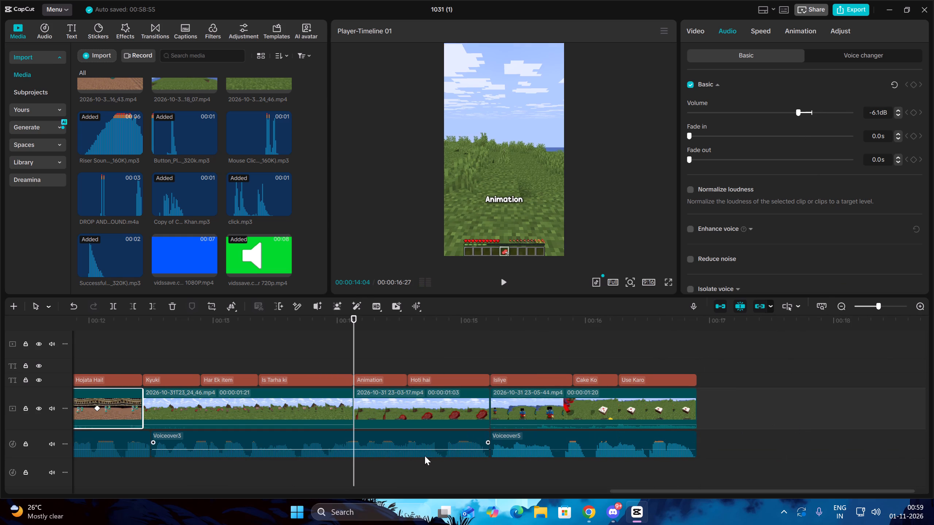
scroll(396, 464, down, 7)
drag(238, 198, 348, 432)
key(space)
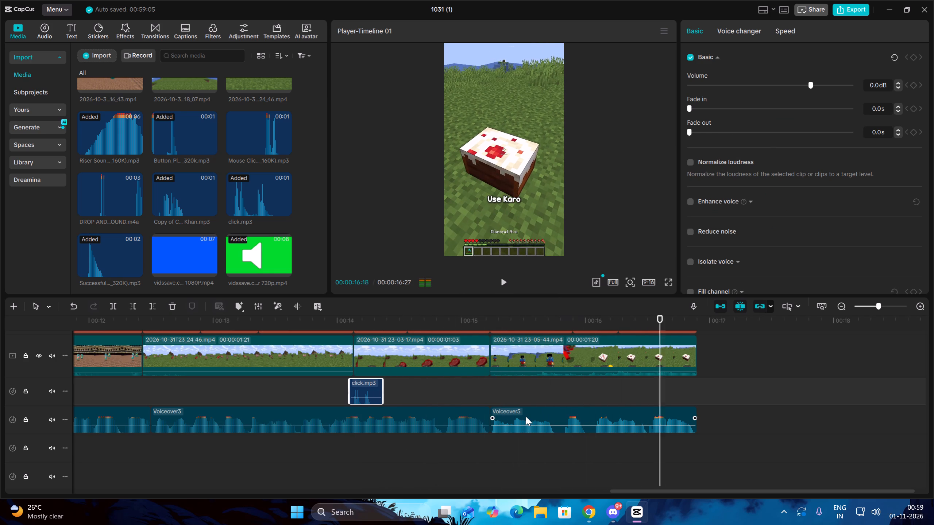
Return the playhead to the very start of the timeline for a review of the whole edit.
ctrl+scroll(604, 408, down, 13)
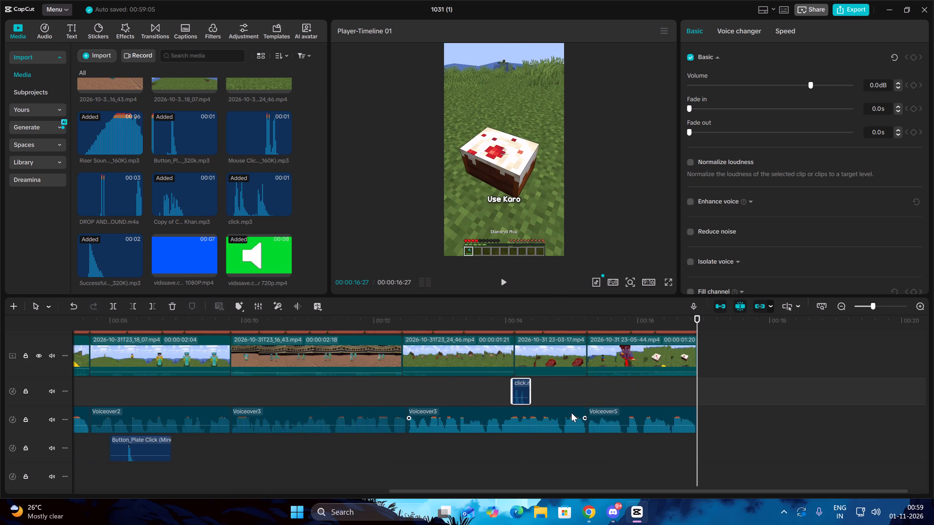
ctrl+scroll(571, 413, down, 19)
scroll(374, 427, down, 8)
click(294, 453)
drag(294, 453, 278, 454)
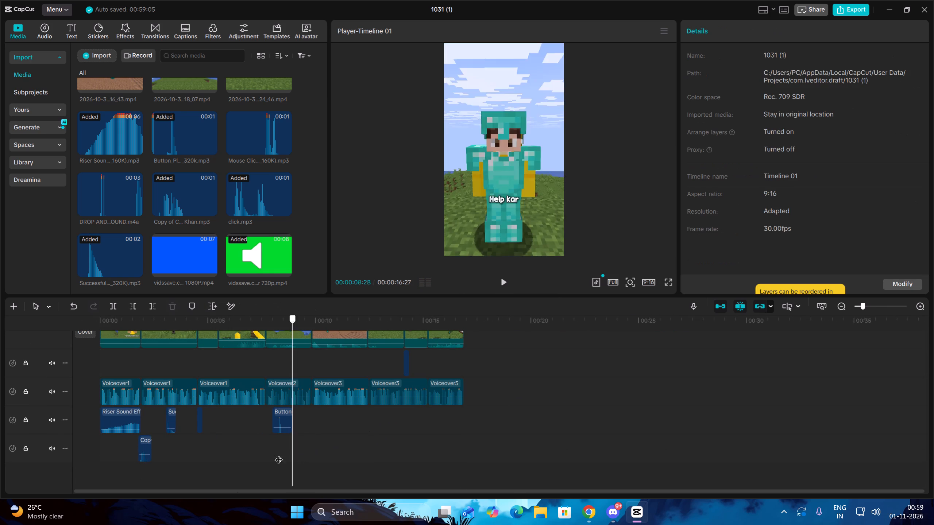
drag(278, 454, 0, 412)
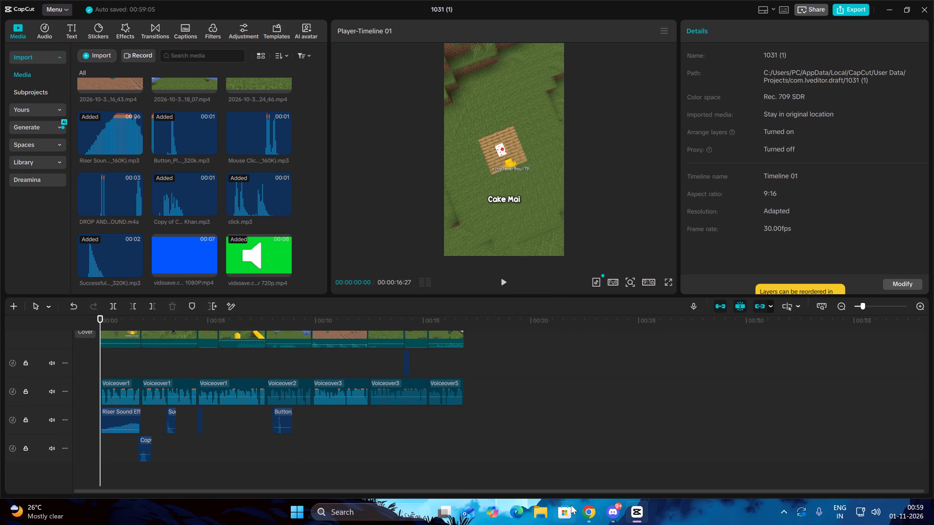
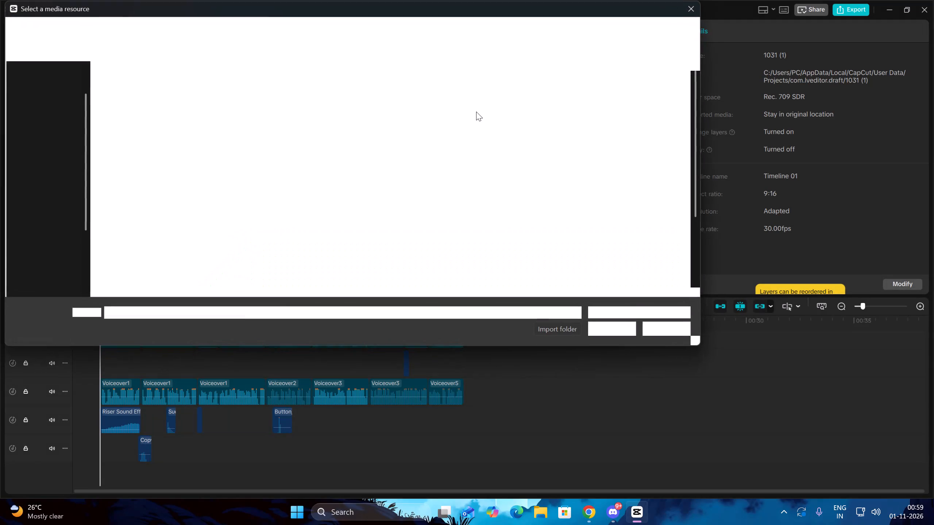
Search the Downloads folder for "under" to find a media file to import.
key(BackSpace)
text(under)
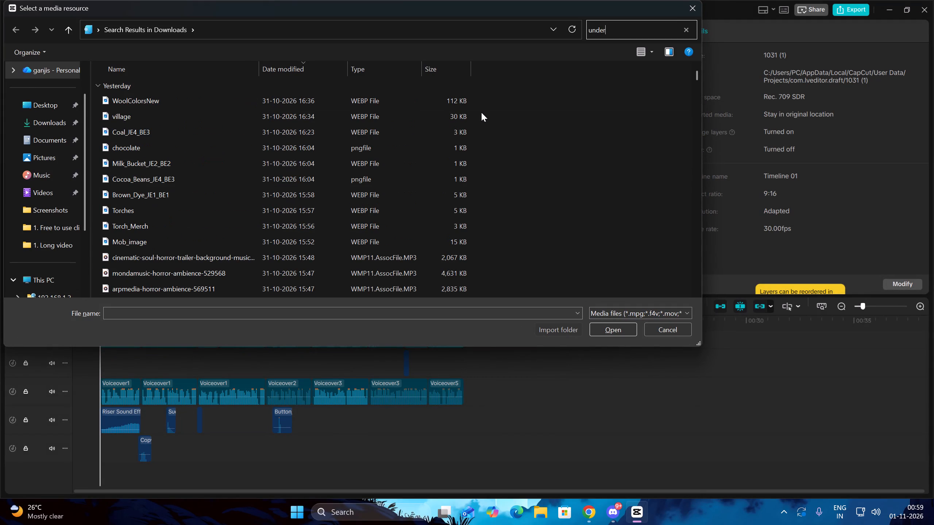
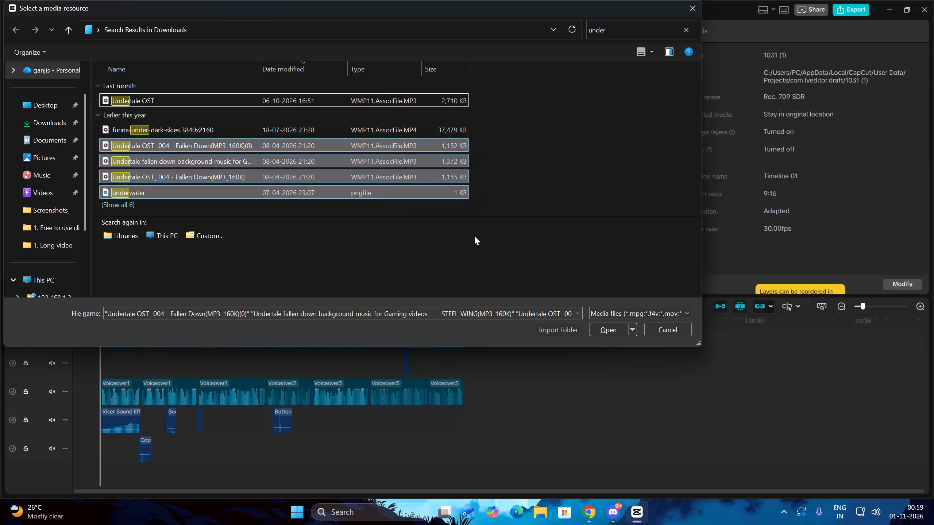
Import the three selected Undertale Fallen Down music files and the underwater image into the media library.
click(610, 325)
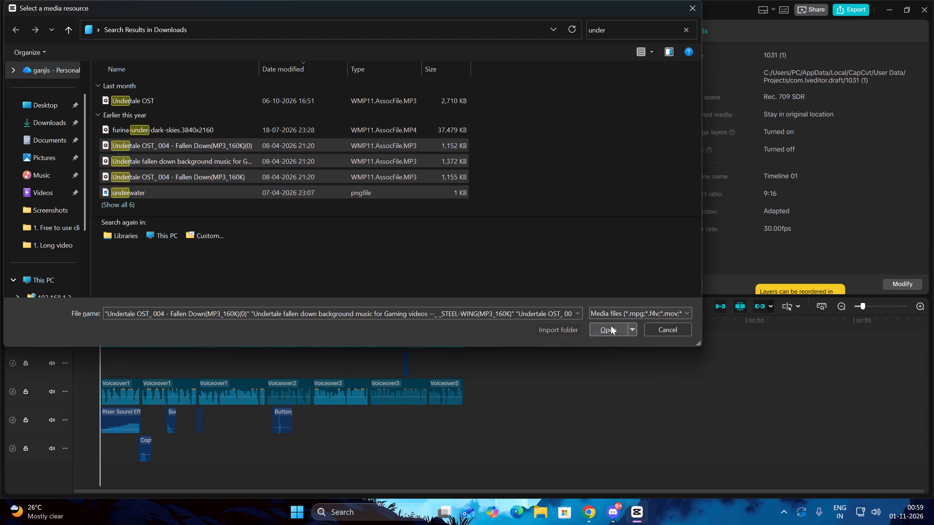
Preview the imported Undertale tracks and place "Undertale OST_ 004 - Fallen Down(MP3_160K).mp3" on a new bottom audio track from the timeline's start.
click(201, 204)
click(255, 197)
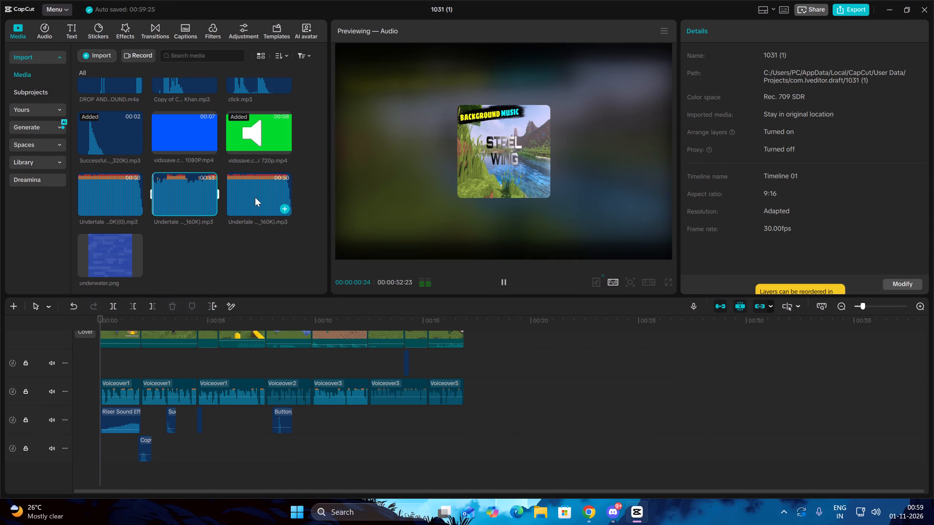
drag(255, 197, 77, 474)
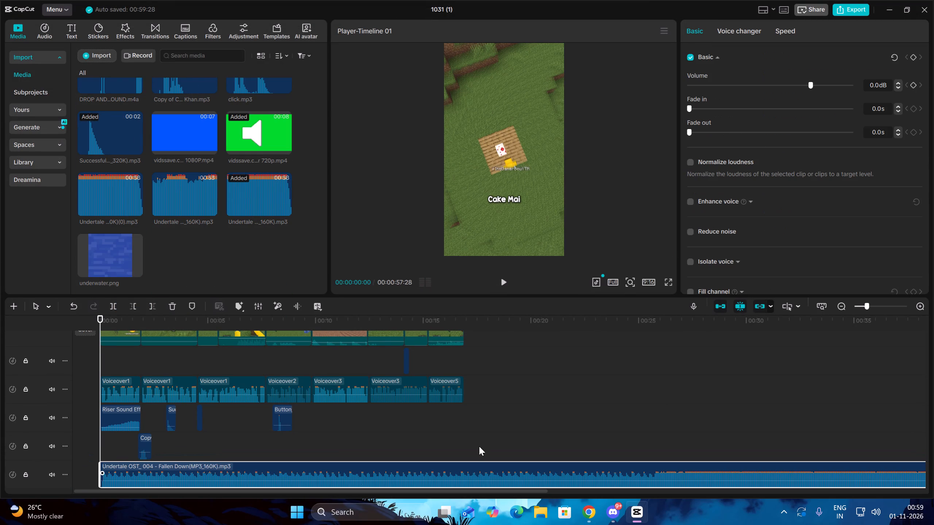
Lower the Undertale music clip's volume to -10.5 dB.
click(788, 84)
Play briefly to the music's onset, trim the first 9 frames off the Undertale clip, and realign it to the timeline's start.
key(space)
key(space)
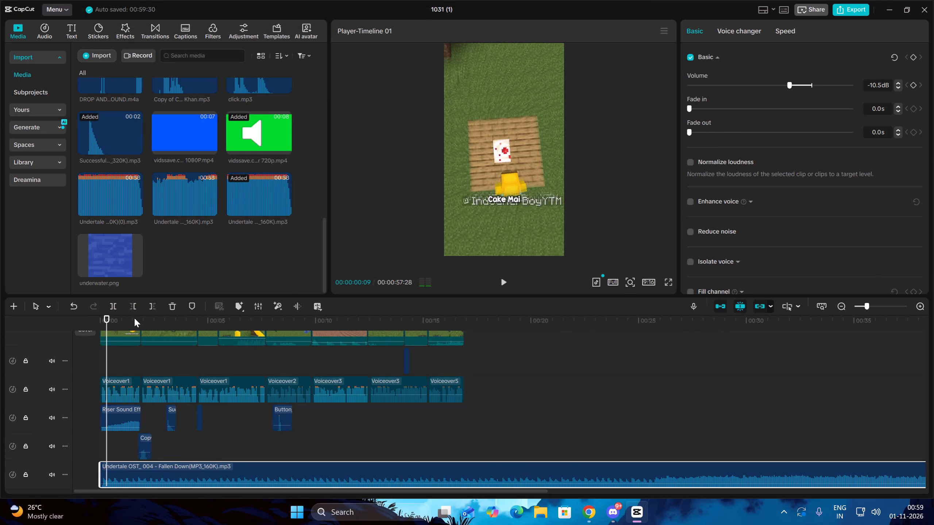
click(136, 312)
drag(138, 477, 91, 474)
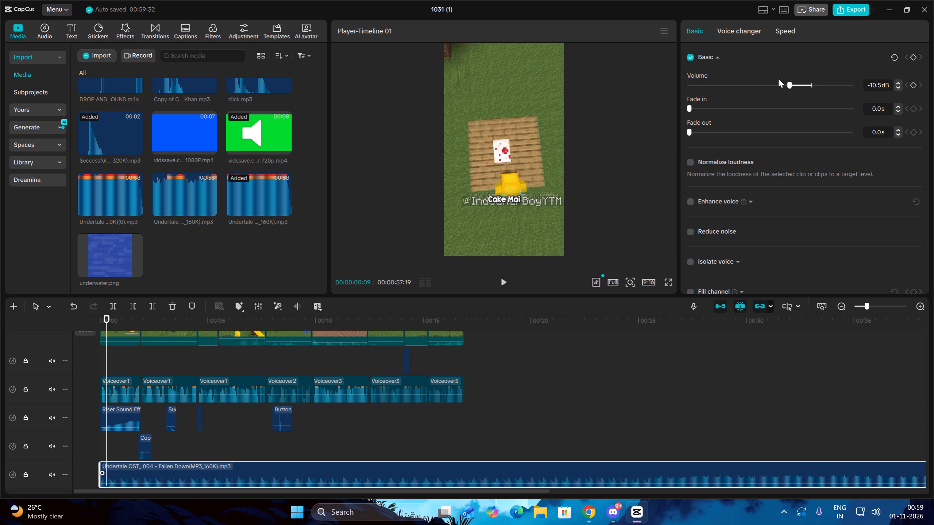
Set the Undertale music clip's volume to -19.5 dB.
click(776, 84)
key(Up)
drag(776, 84, 760, 87)
drag(761, 87, 769, 85)
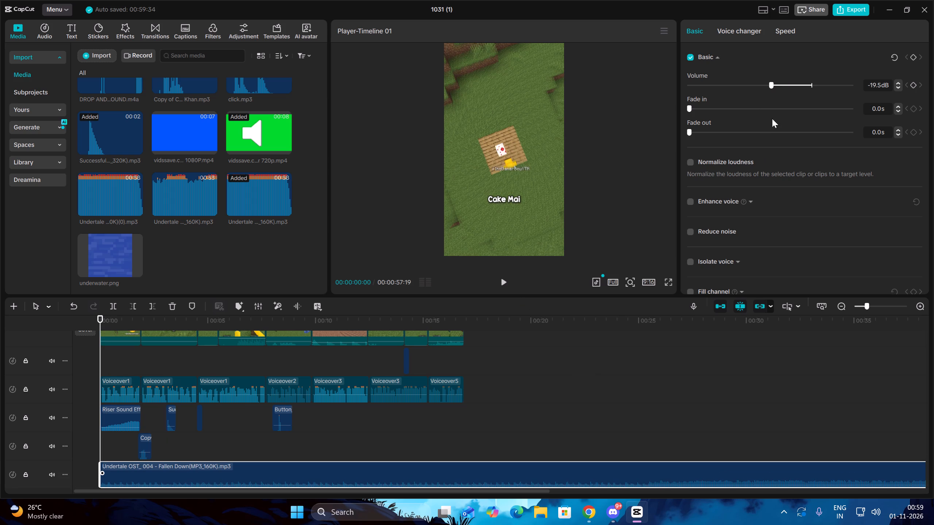
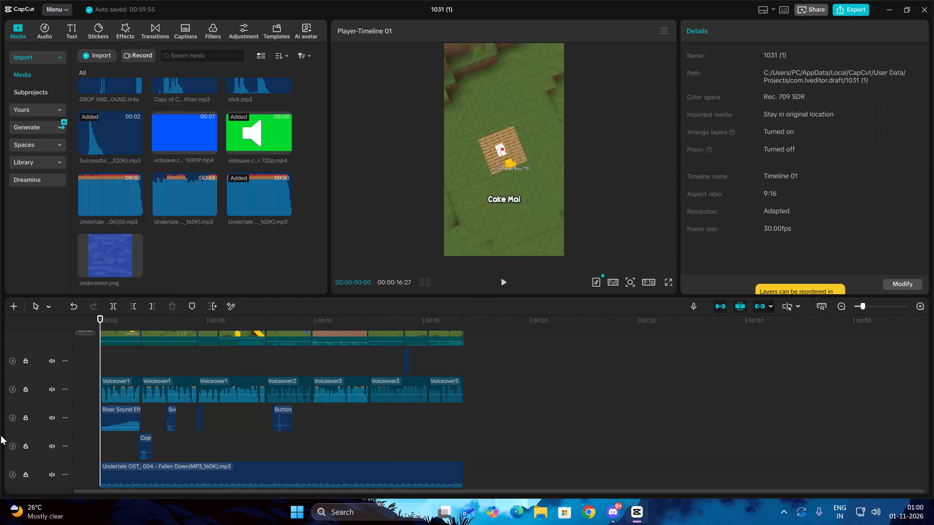
Select all the captions on the caption track and search the Out text animations for "pop up".
scroll(300, 419, up, 4)
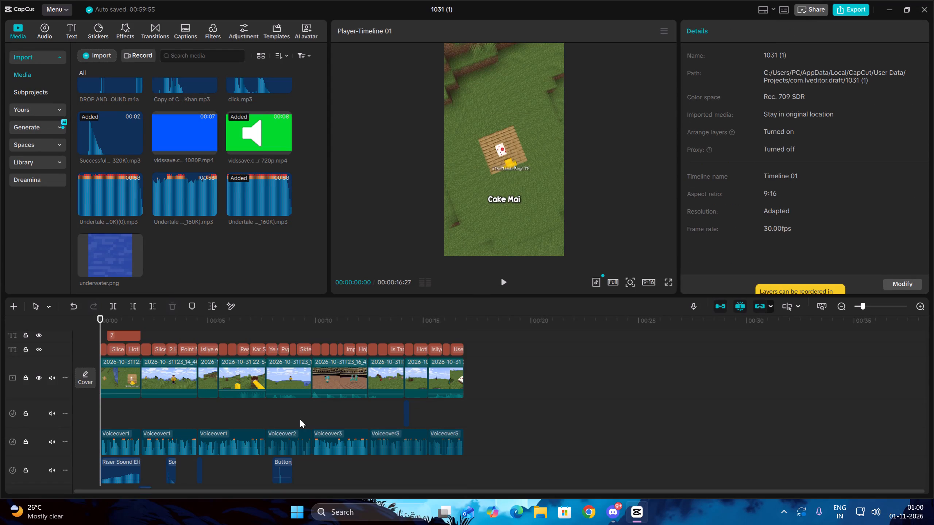
scroll(308, 424, down, 4)
click(306, 439)
drag(306, 439, 0, 420)
scroll(537, 329, up, 16)
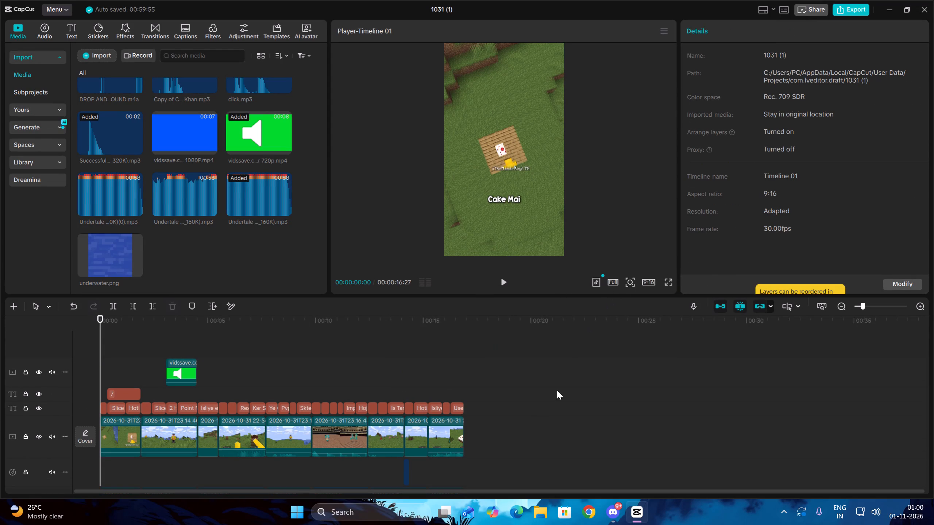
drag(496, 413, 15, 407)
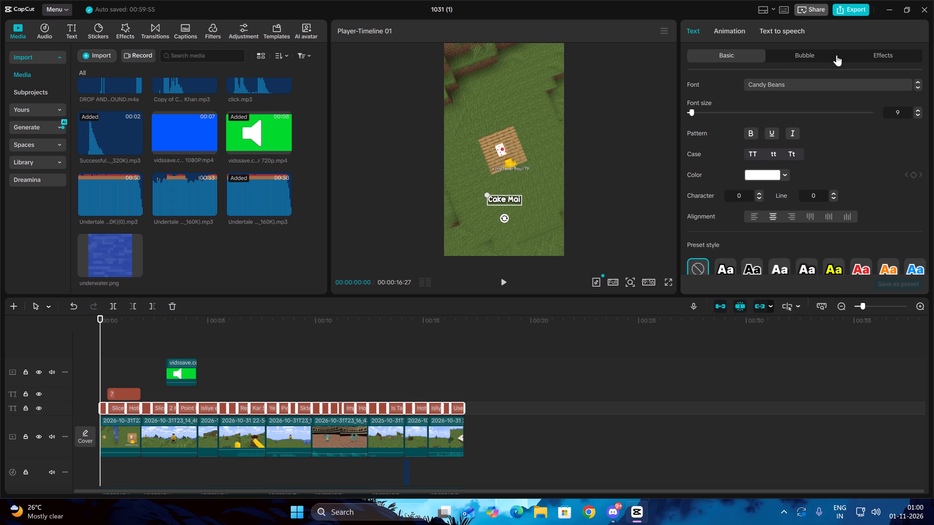
click(726, 36)
click(748, 76)
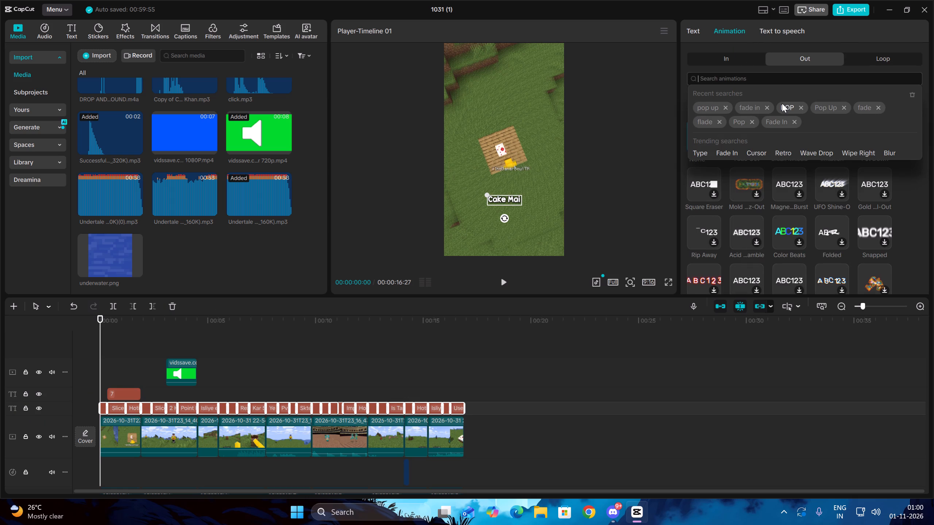
click(705, 104)
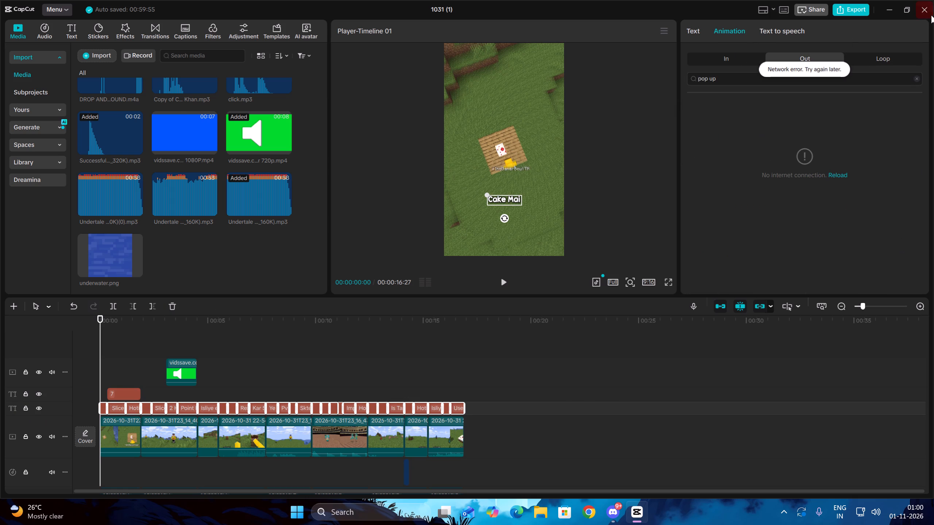
Close the 1031 (1) project and exit CapCut completely.
click(931, 15)
click(919, 7)
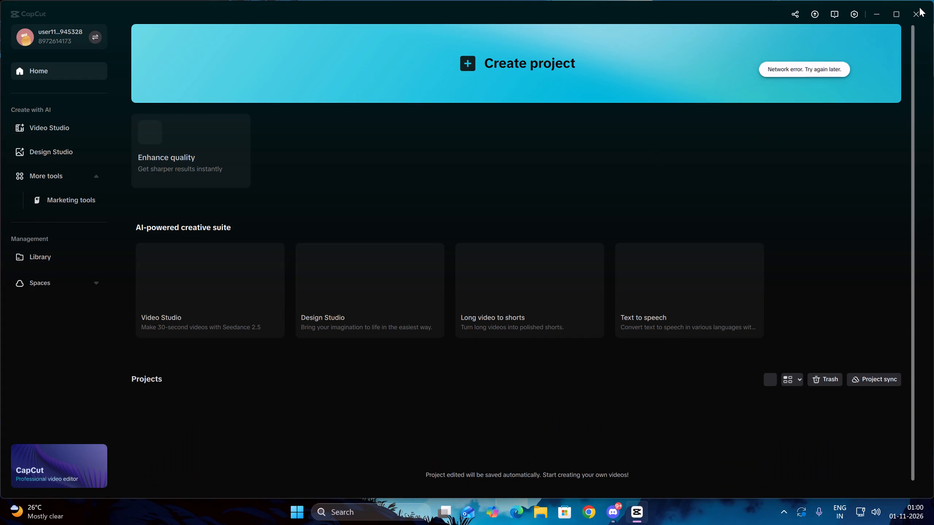
click(918, 12)
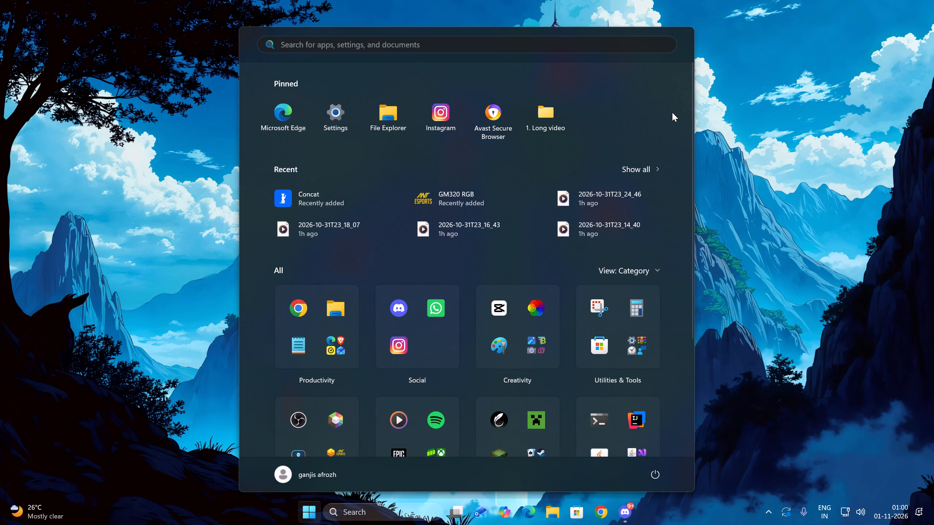
Search Windows for "turb" and launch the top matching app.
text(turb)
key(Return)
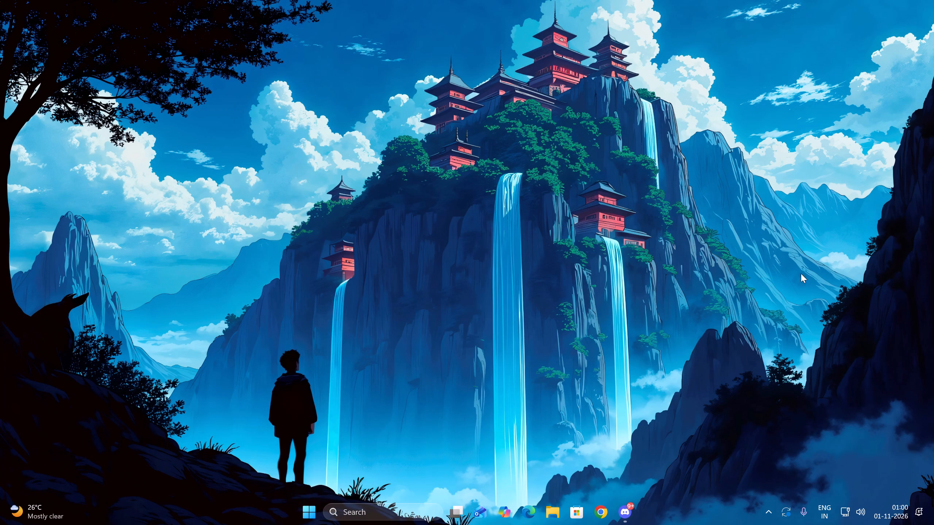
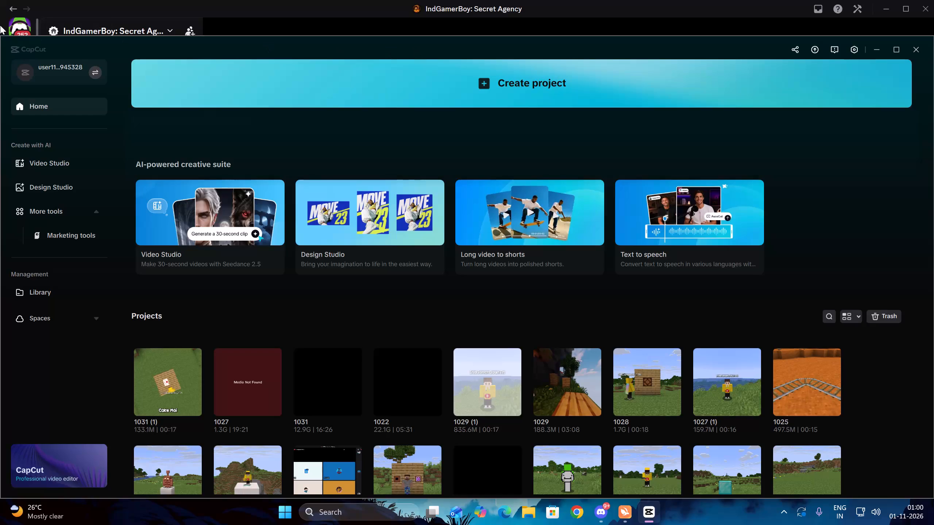
Shrink the CapCut home window and reposition it so the whole window fits on the screen.
click(0, 38)
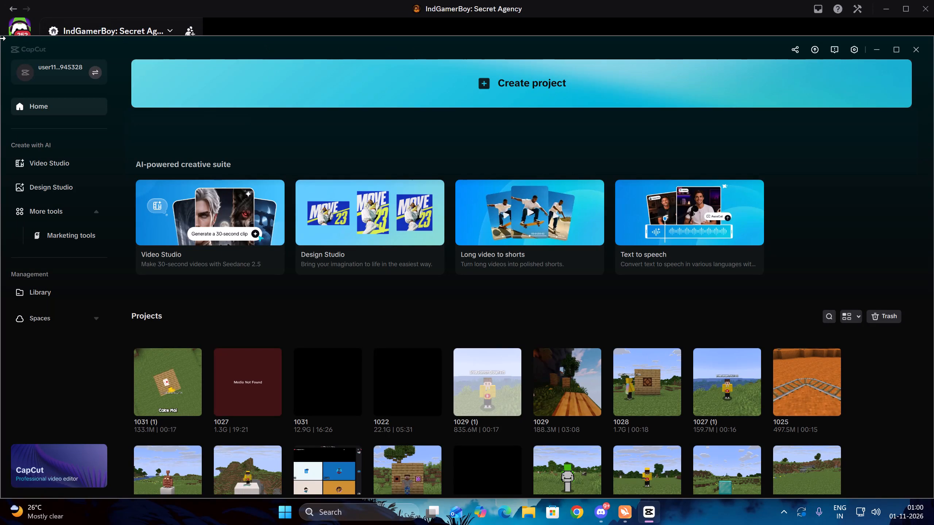
drag(0, 37, 347, 137)
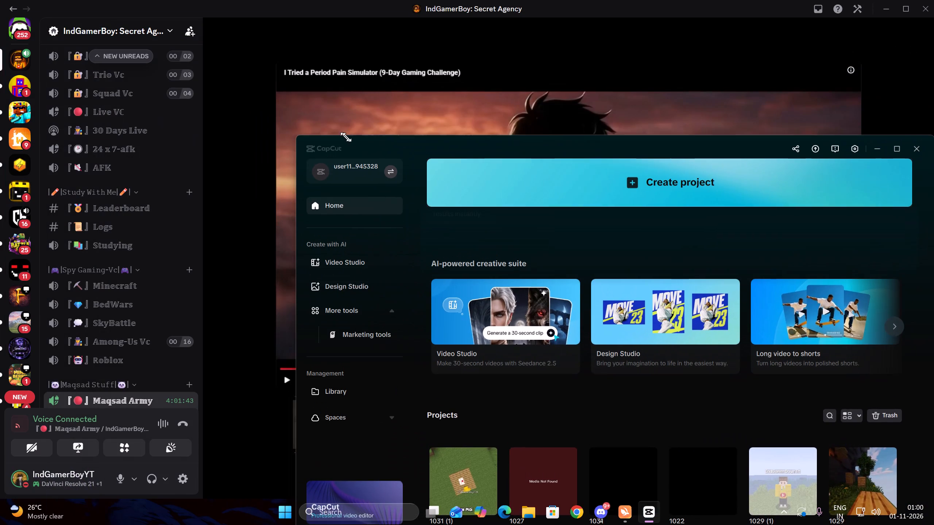
drag(347, 137, 363, 137)
drag(403, 145, 228, 58)
scroll(439, 309, down, 3)
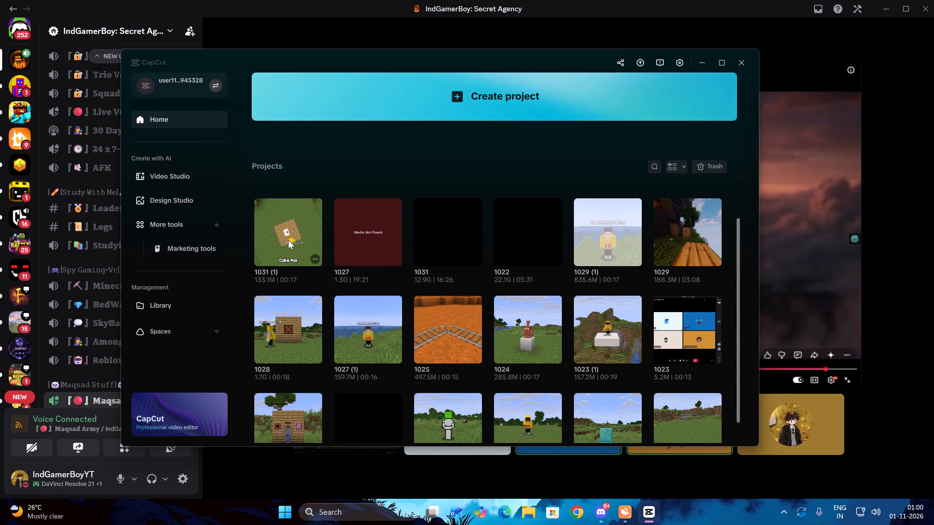
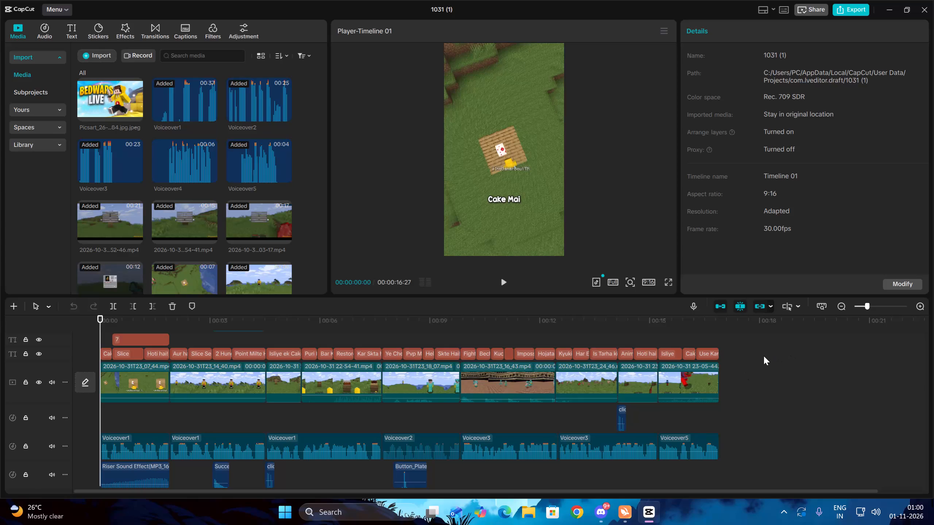
Select all the caption clips on the main caption track and search the In animations for "Pop Up".
drag(753, 355, 76, 357)
click(745, 27)
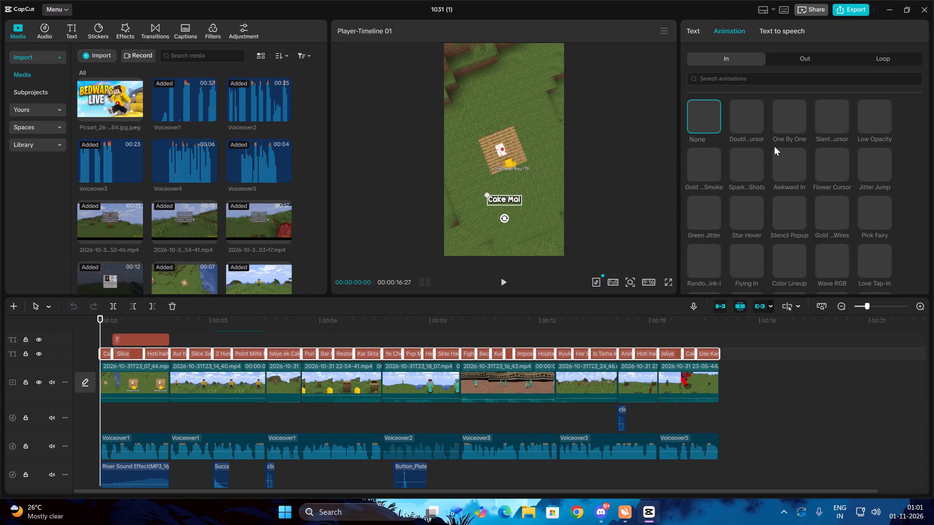
click(743, 76)
click(818, 104)
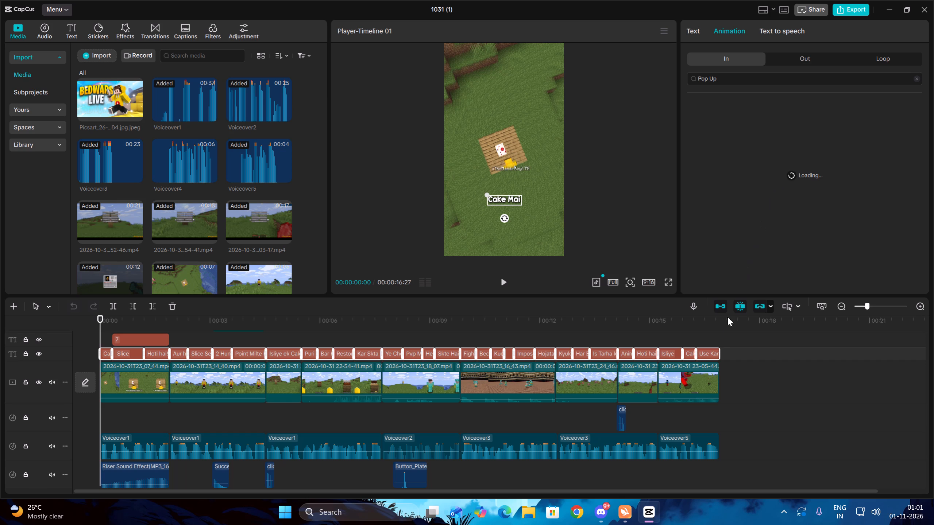
Switch to Turbo VPN to check its connection status, and return to the CapCut project.
click(628, 513)
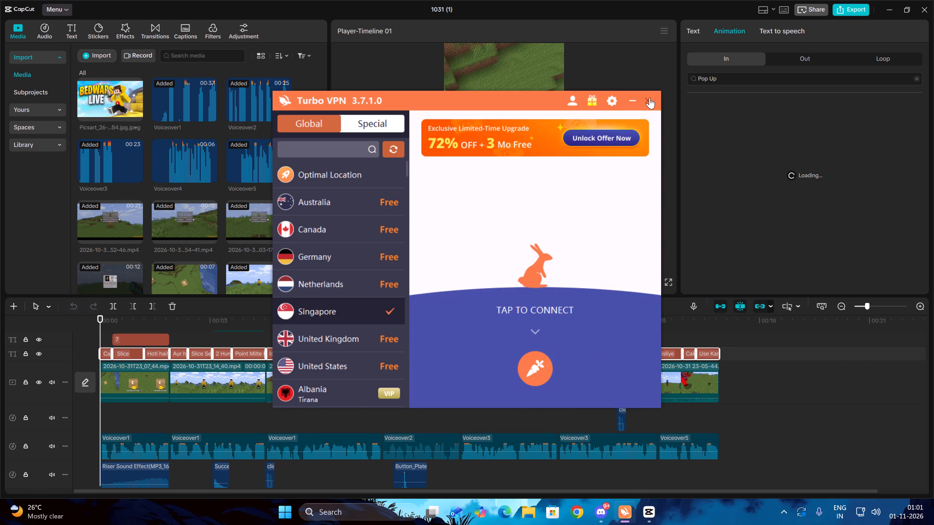
click(824, 160)
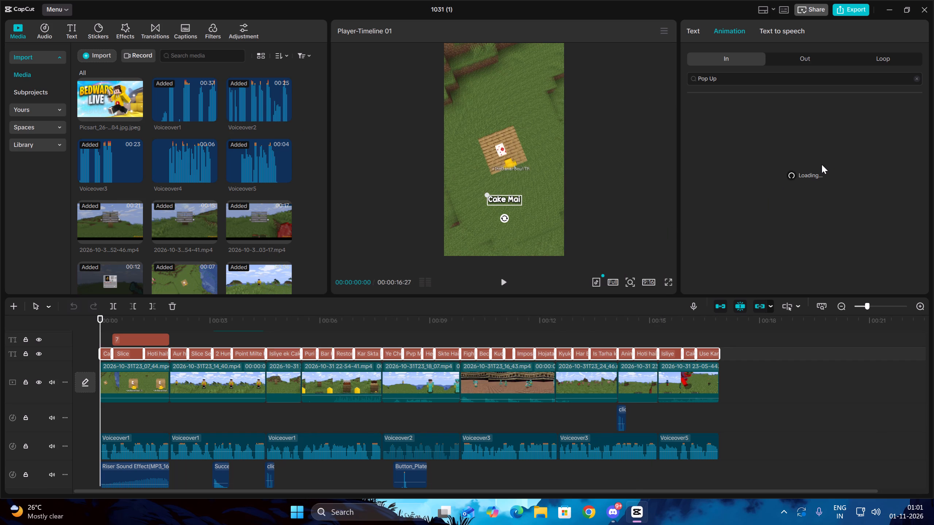
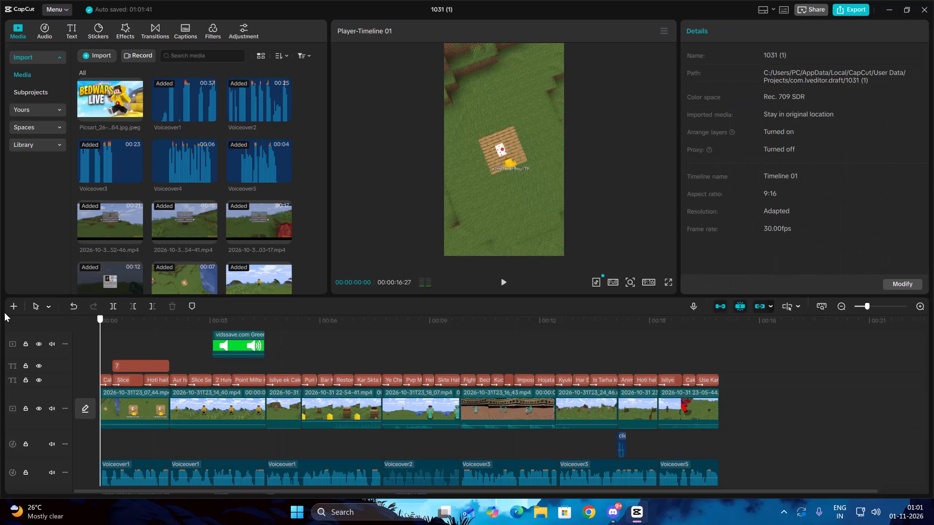
Play the whole video full screen from start to end, and look over the timeline's caption, video and audio tracks.
click(671, 283)
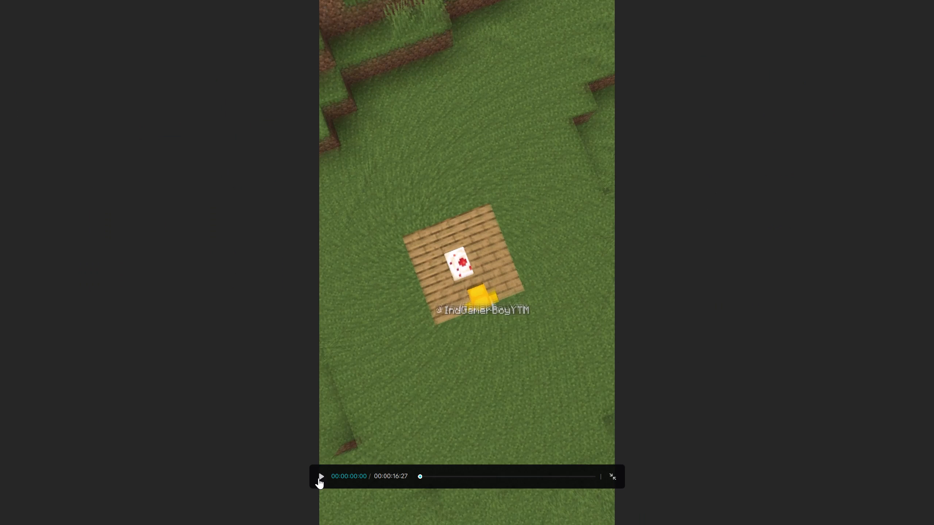
click(319, 478)
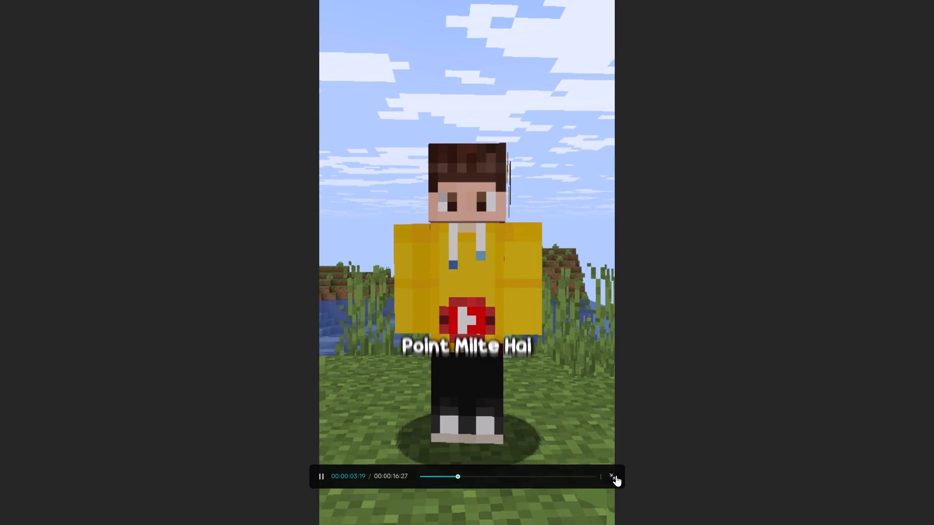
click(616, 475)
scroll(616, 475, up, 3)
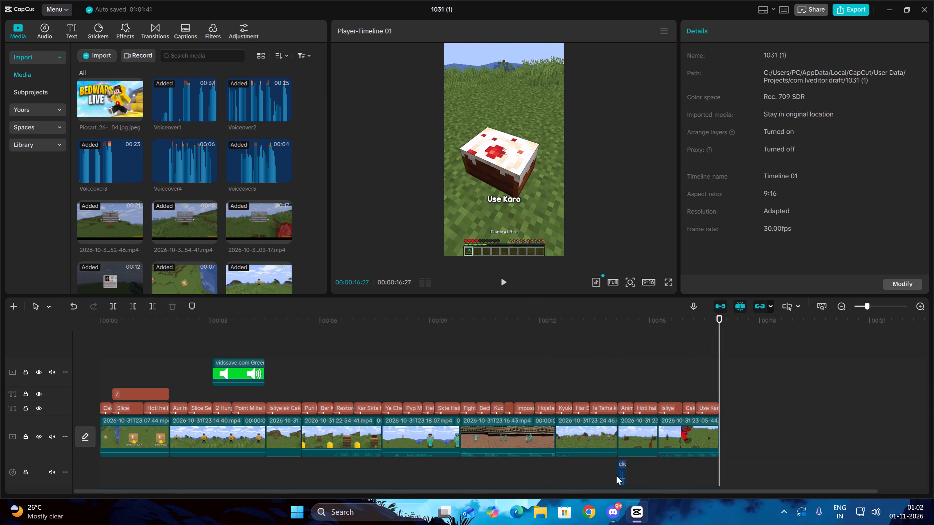
scroll(616, 475, down, 7)
scroll(600, 409, down, 6)
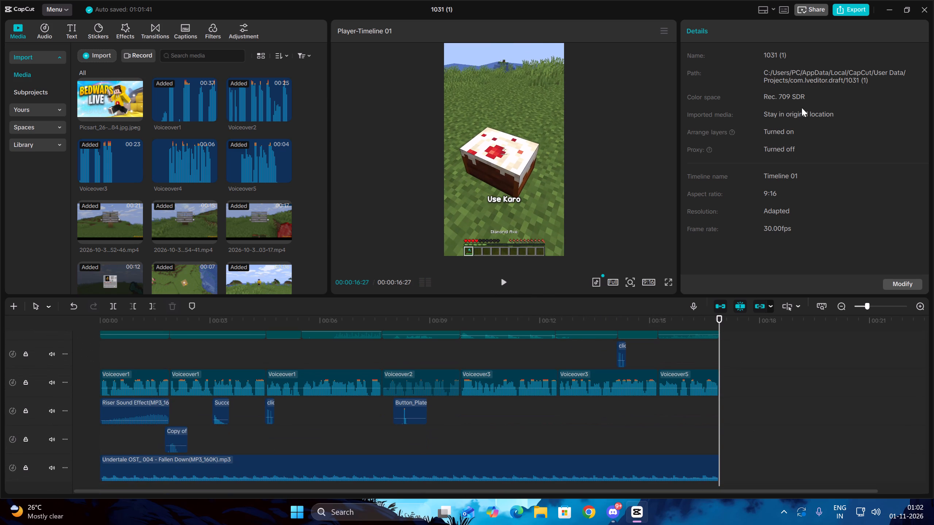
Open the export settings for the project and name the exported file "Minecraft".
click(842, 7)
drag(570, 127, 568, 127)
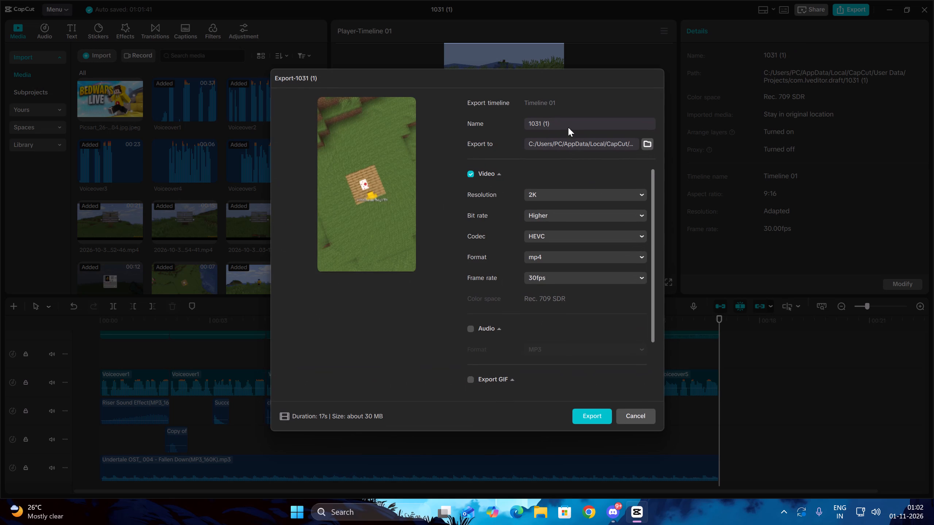
drag(568, 127, 506, 127)
key(BackSpace)
text(Minecraft)
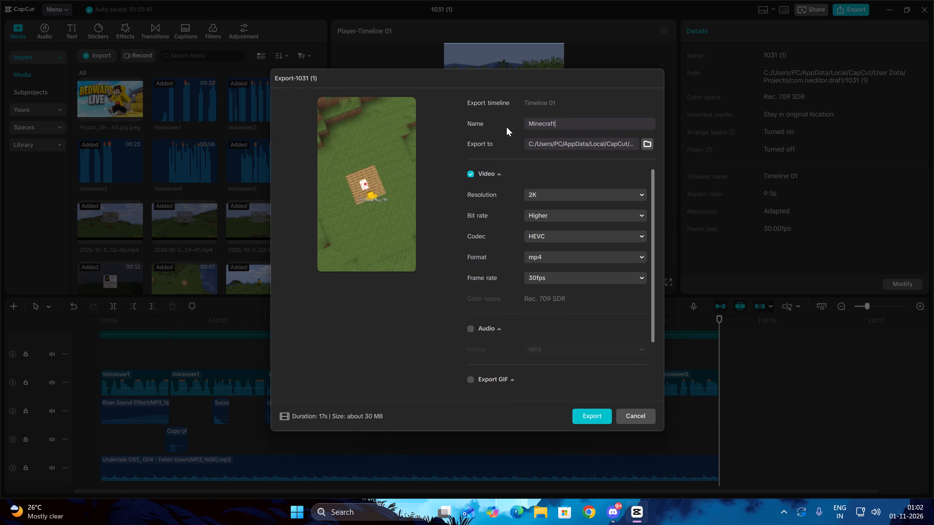